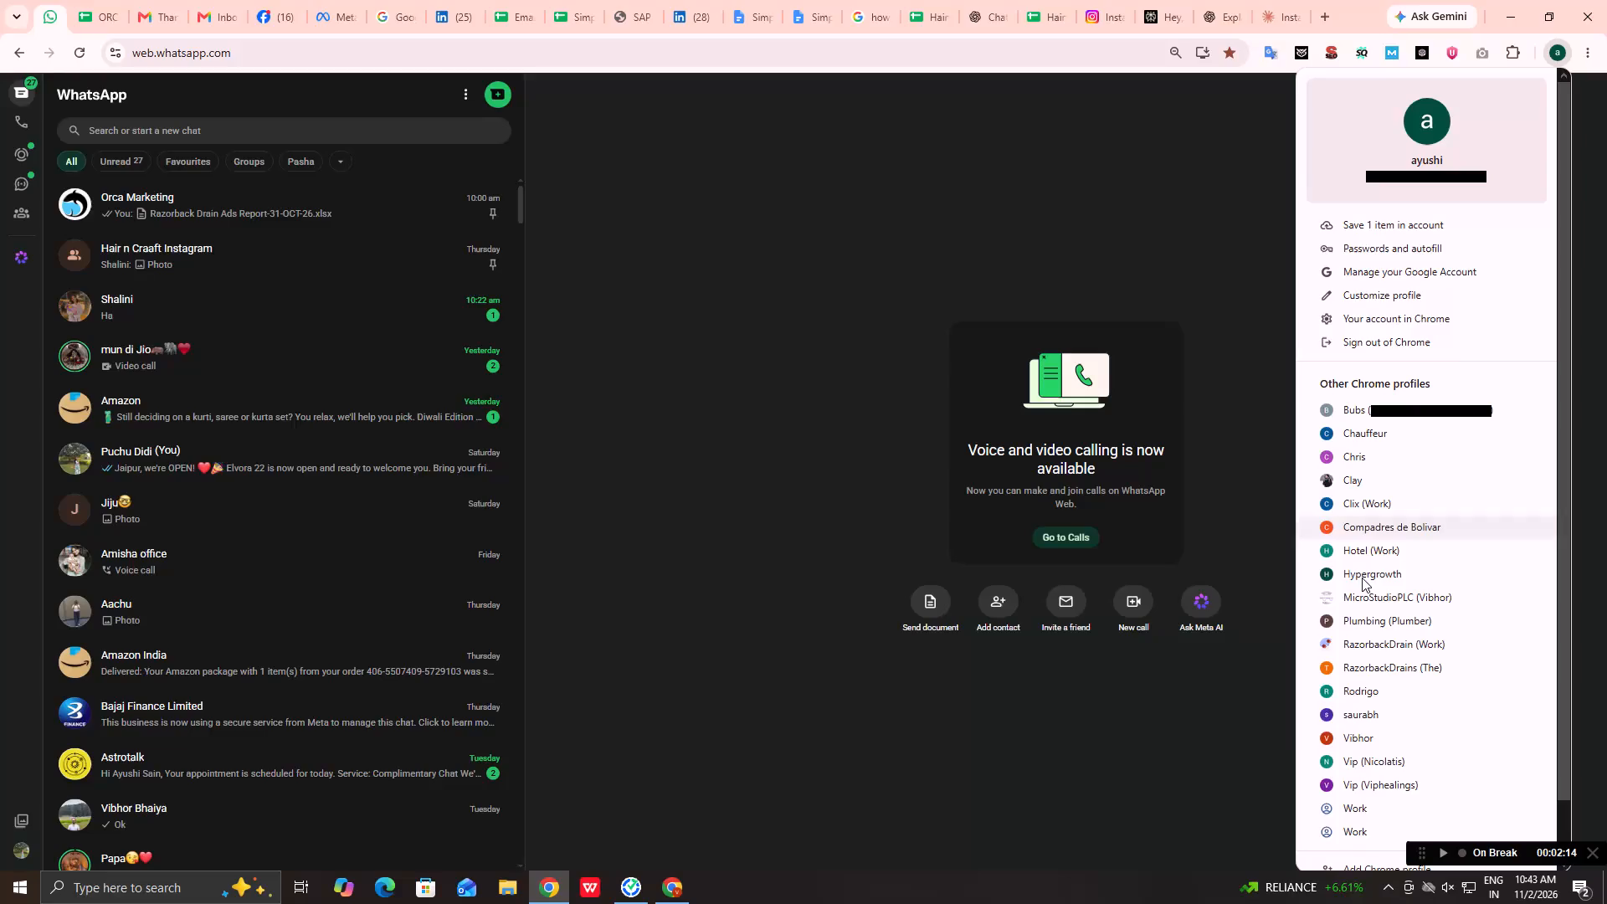
Switch to the Chrome profile named saurabh from the other available profiles.
{"action": "left_click", "coordinate": [1363, 711]}
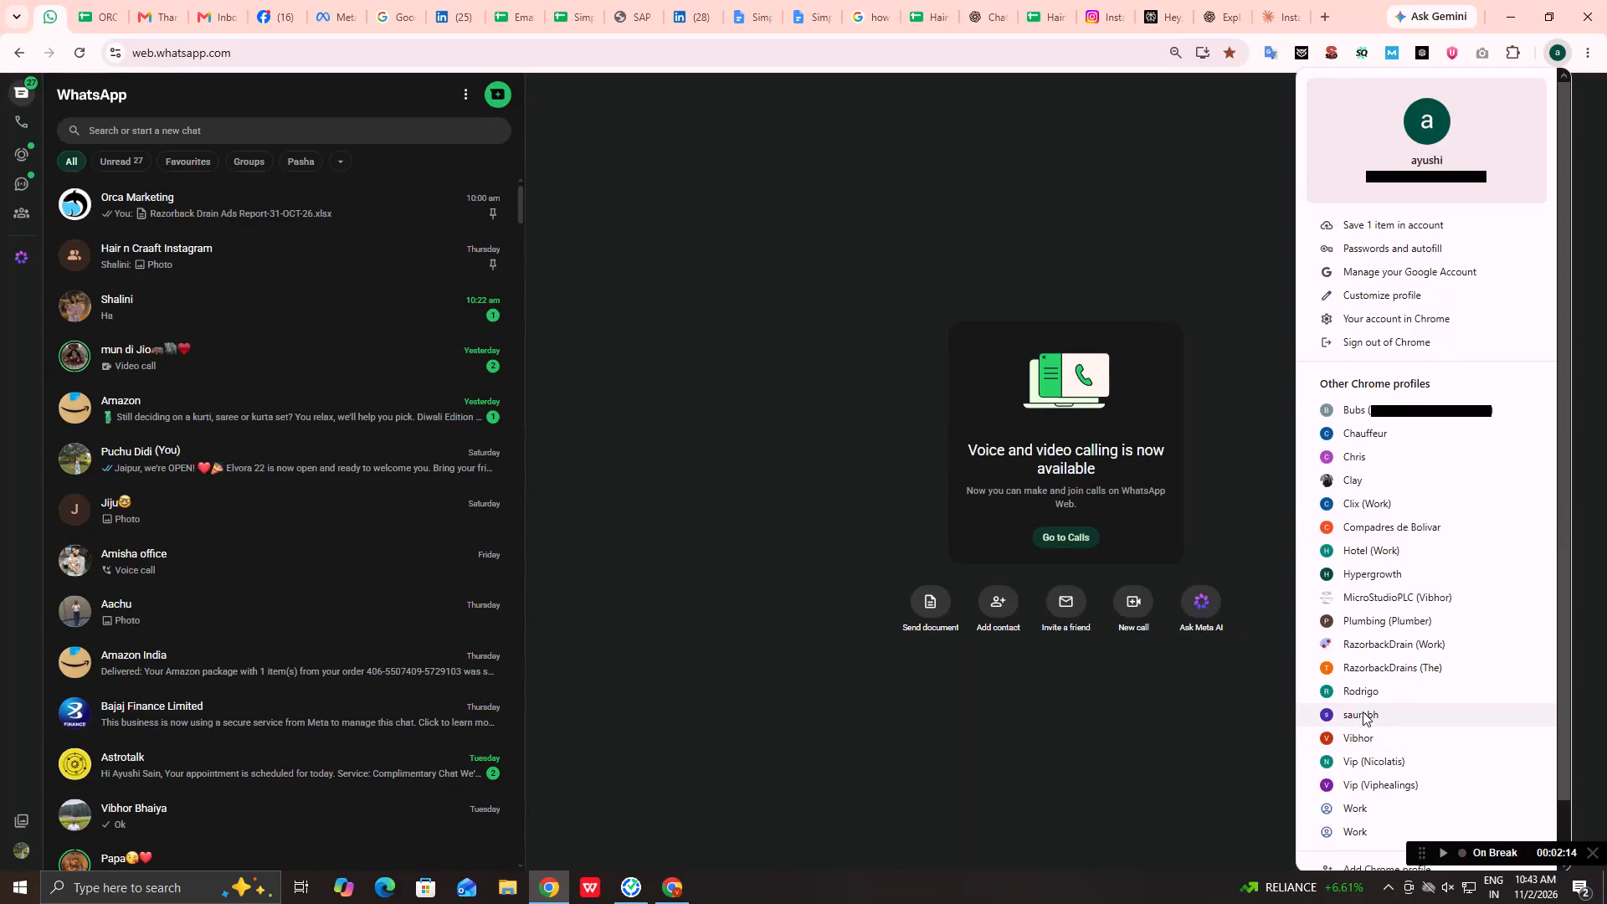
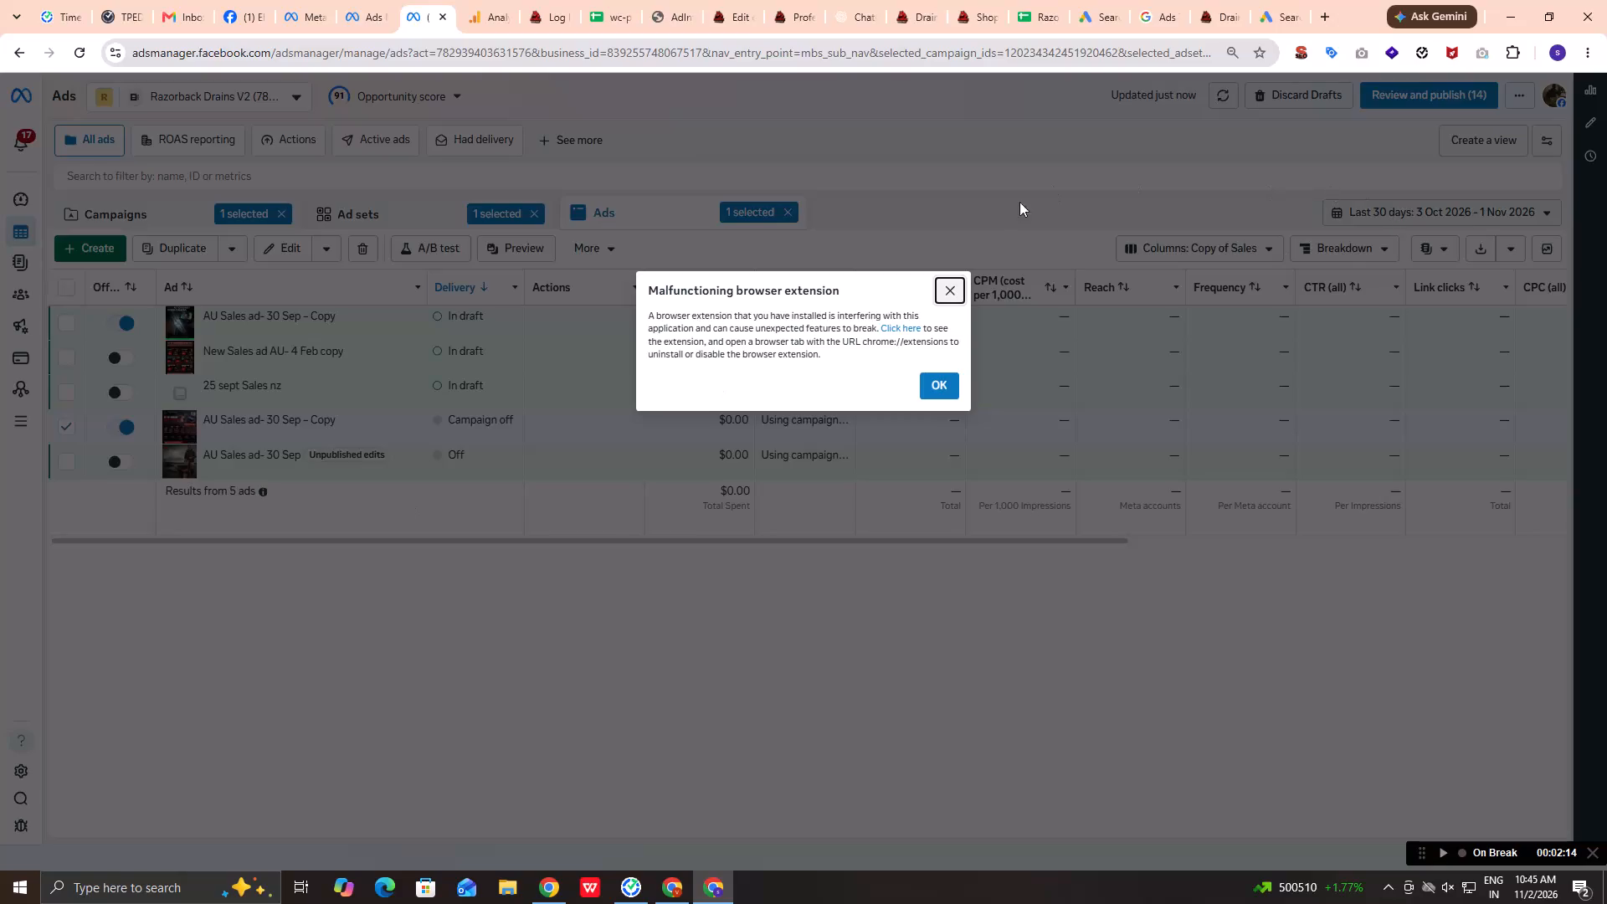
Dismiss the malfunctioning browser extension notice.
{"action": "left_click", "coordinate": [956, 297]}
{"action": "left_click", "coordinate": [951, 287]}
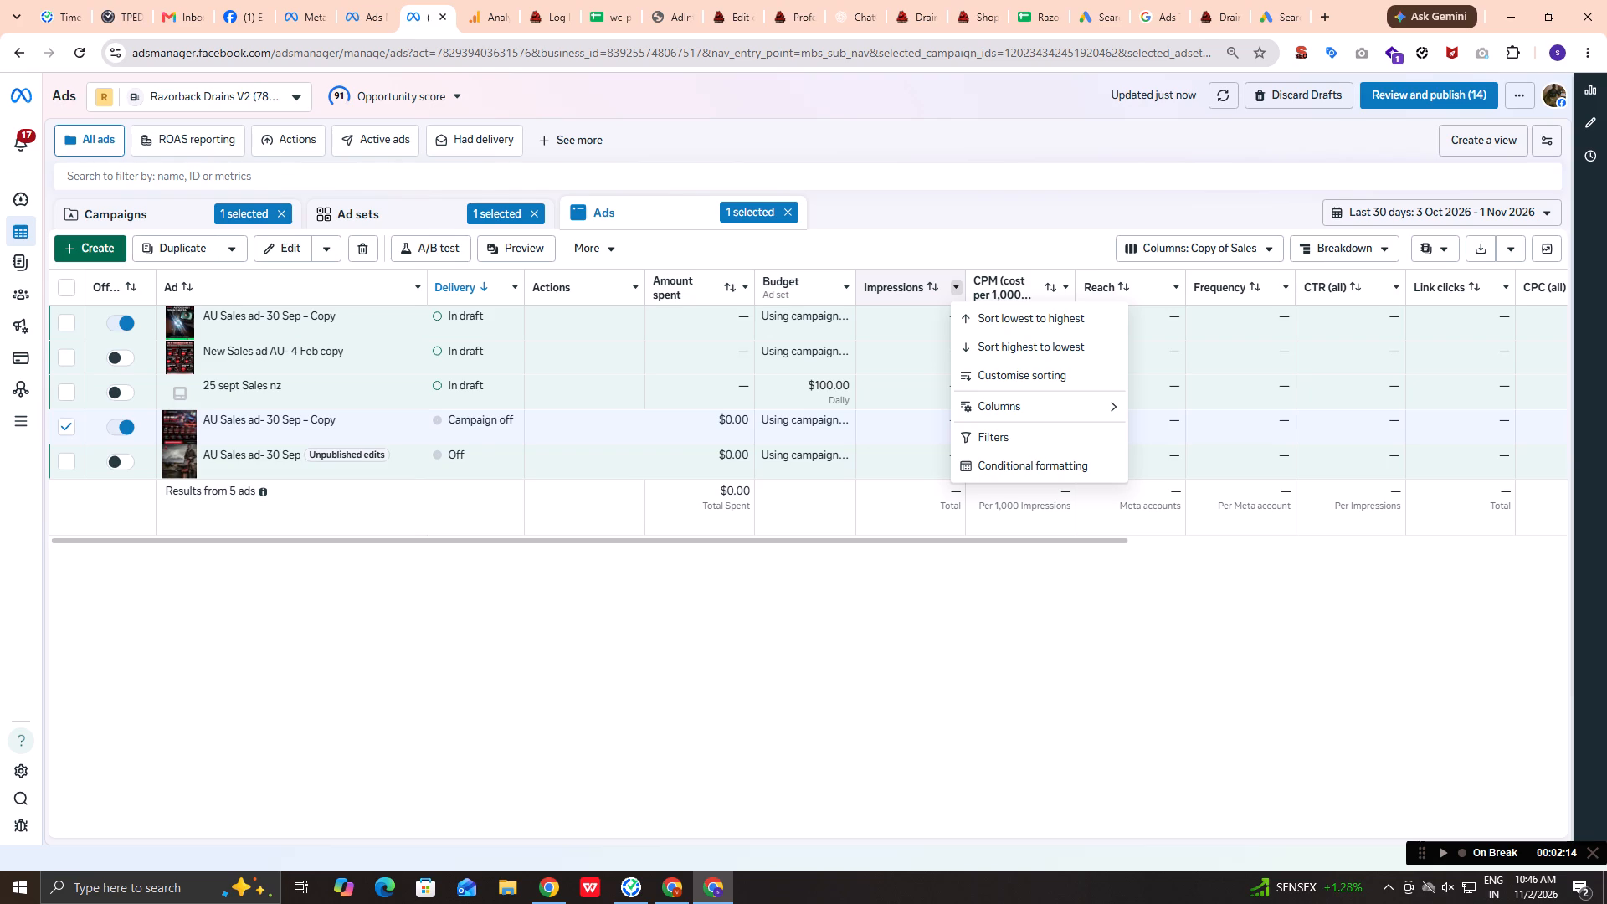
Go to the campaign level and examine the account's full list of campaigns, including their delivery status and spend.
{"action": "left_click", "coordinate": [195, 223]}
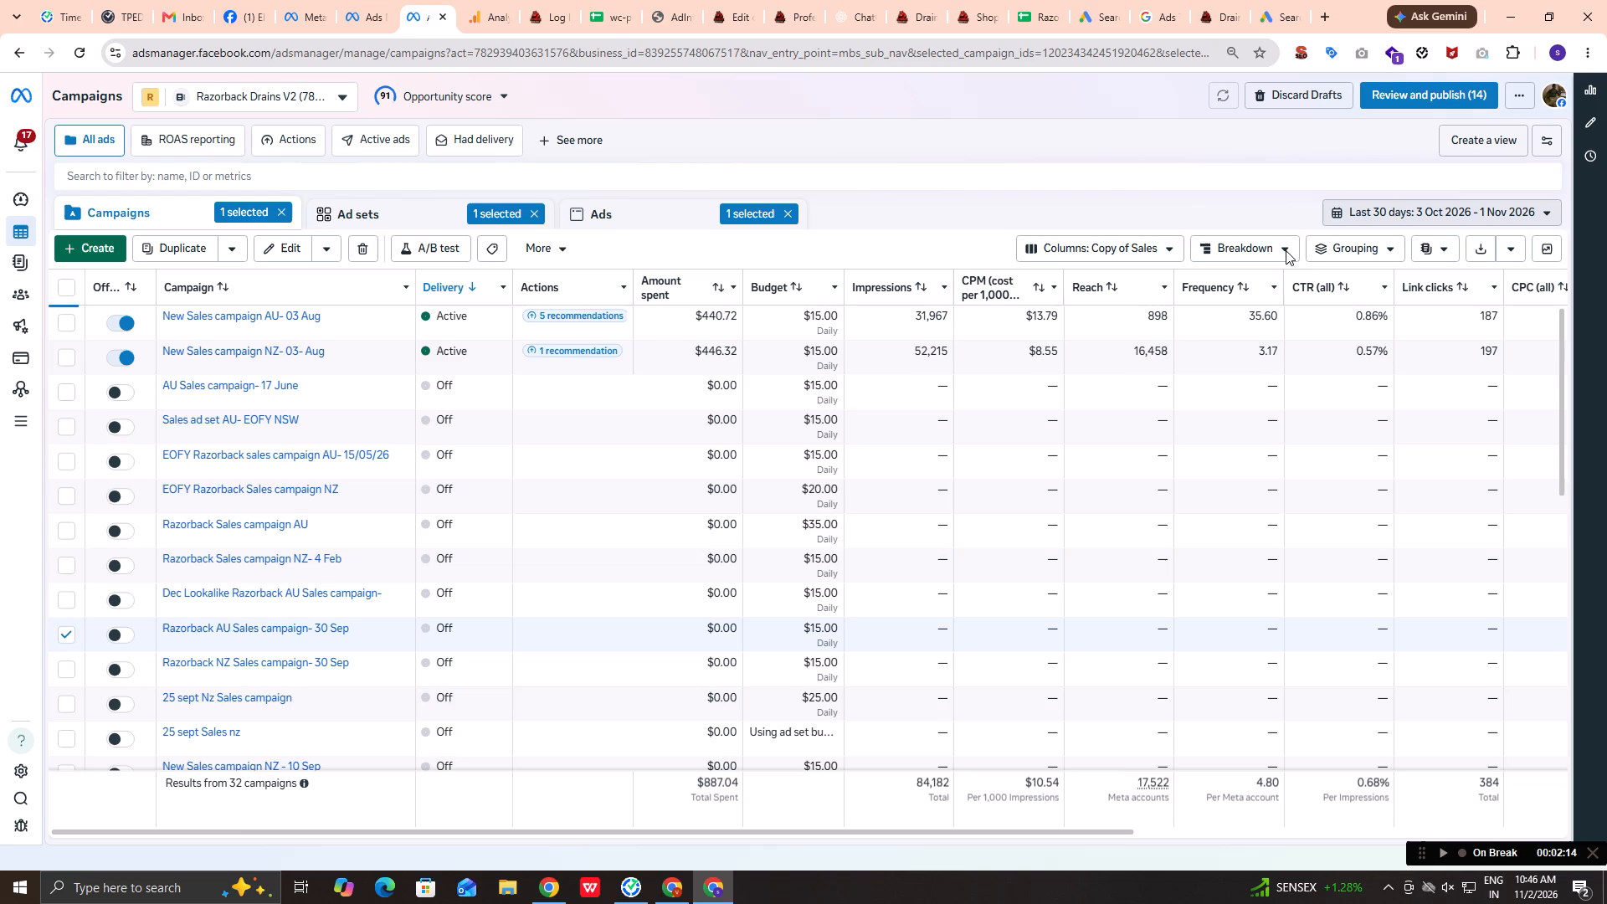
{"action": "scroll", "coordinate": [228, 334], "scroll_direction": "up", "scroll_amount": 4}
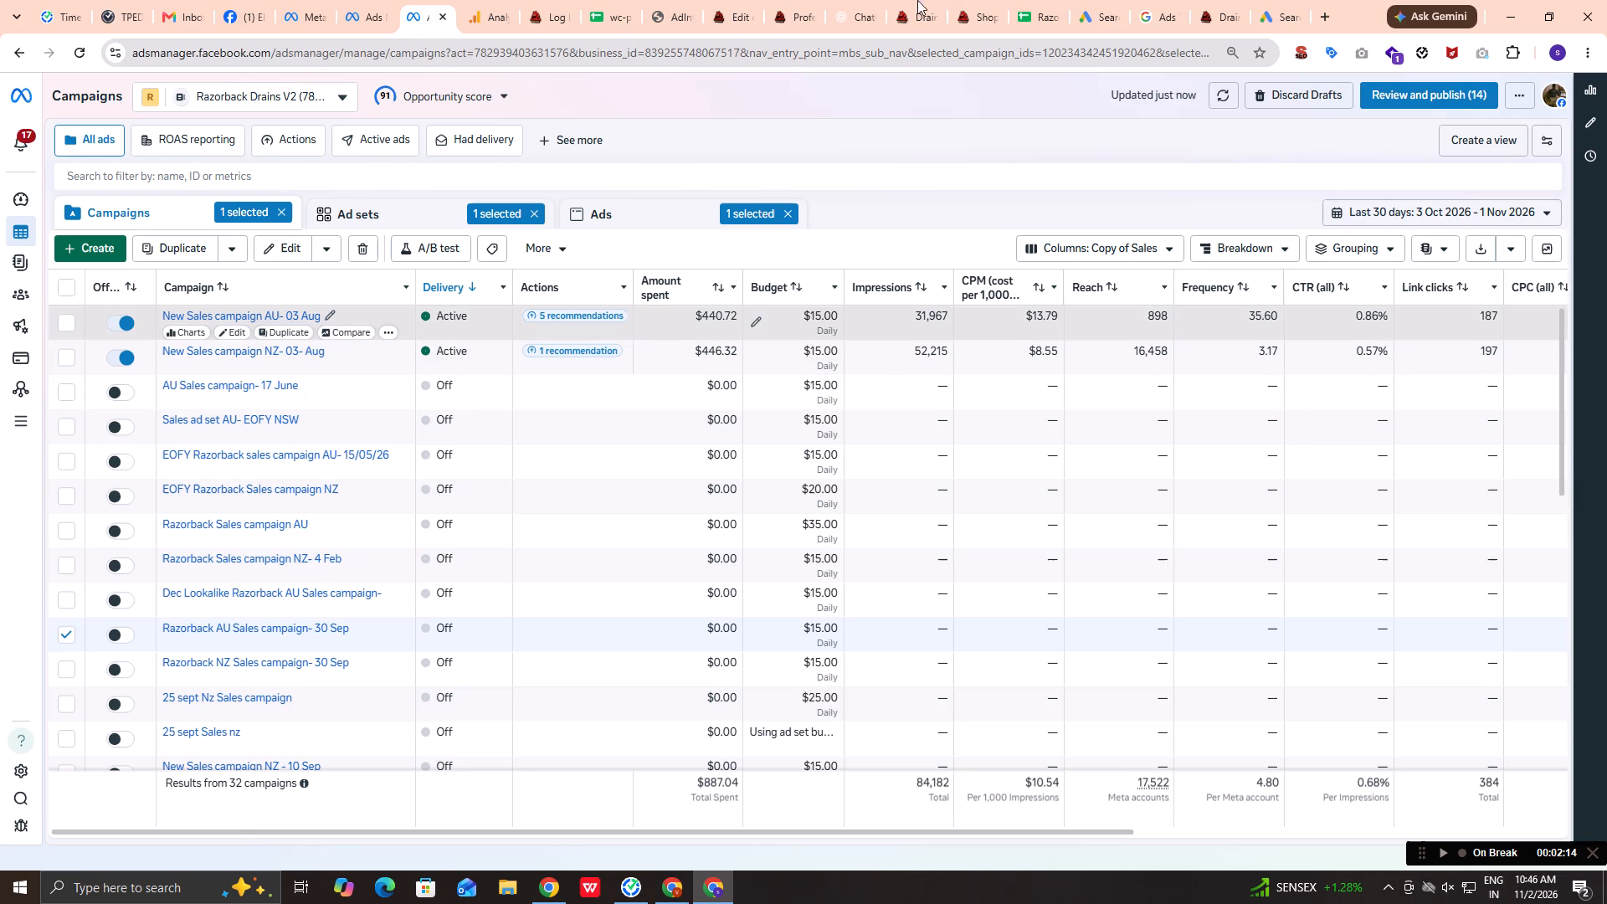
{"action": "scroll", "coordinate": [388, 583], "scroll_direction": "down", "scroll_amount": 7}
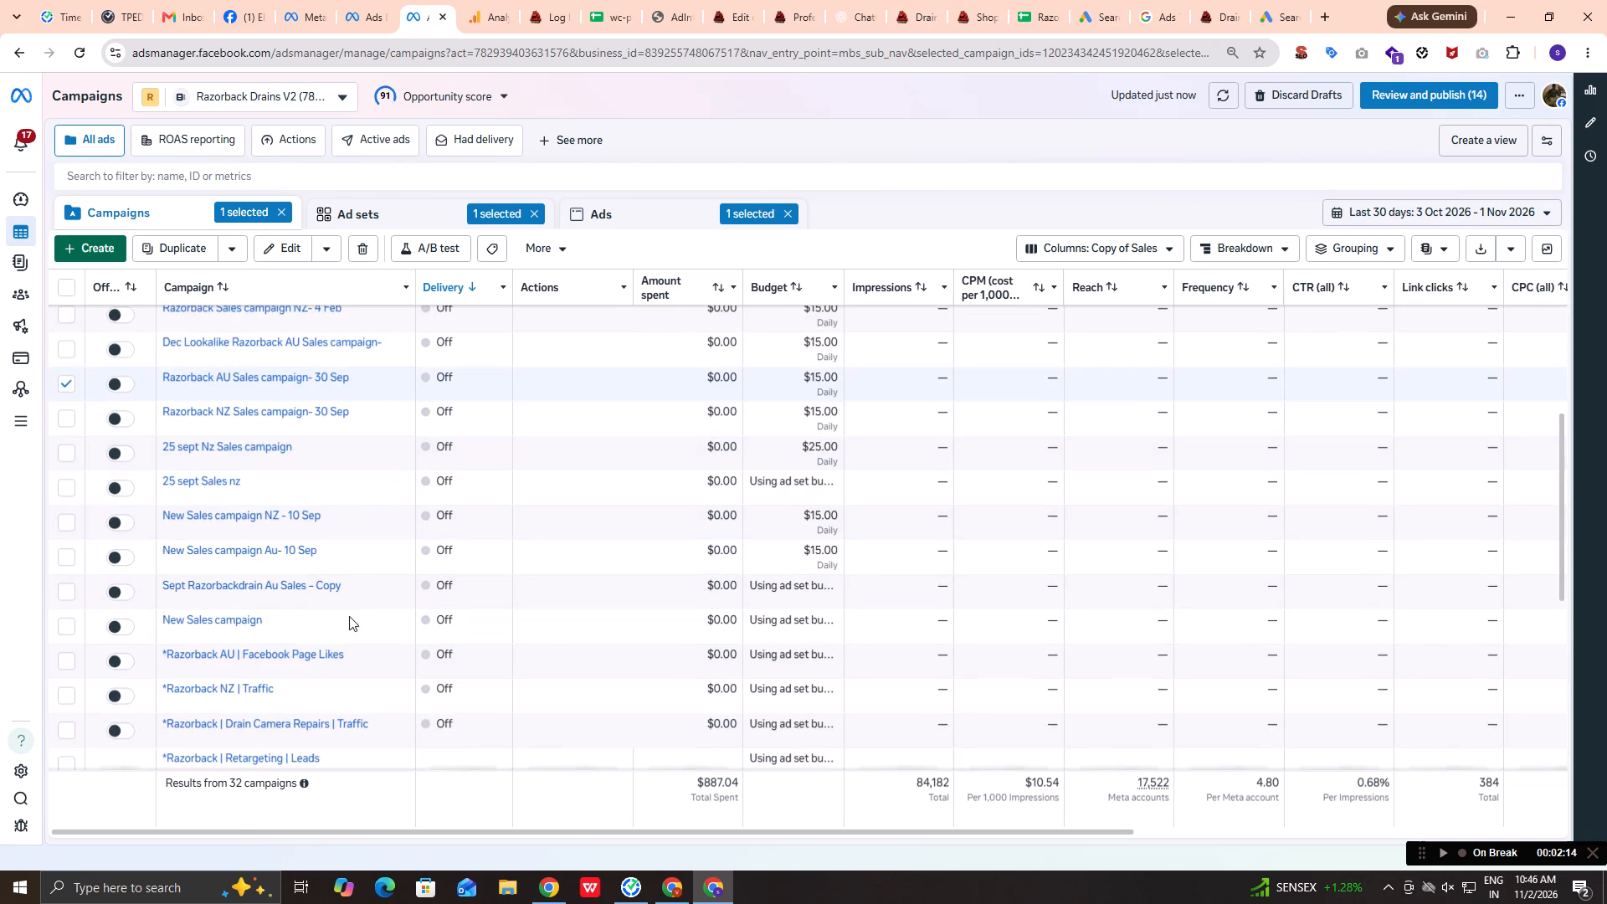
{"action": "scroll", "coordinate": [349, 616], "scroll_direction": "down", "scroll_amount": 8}
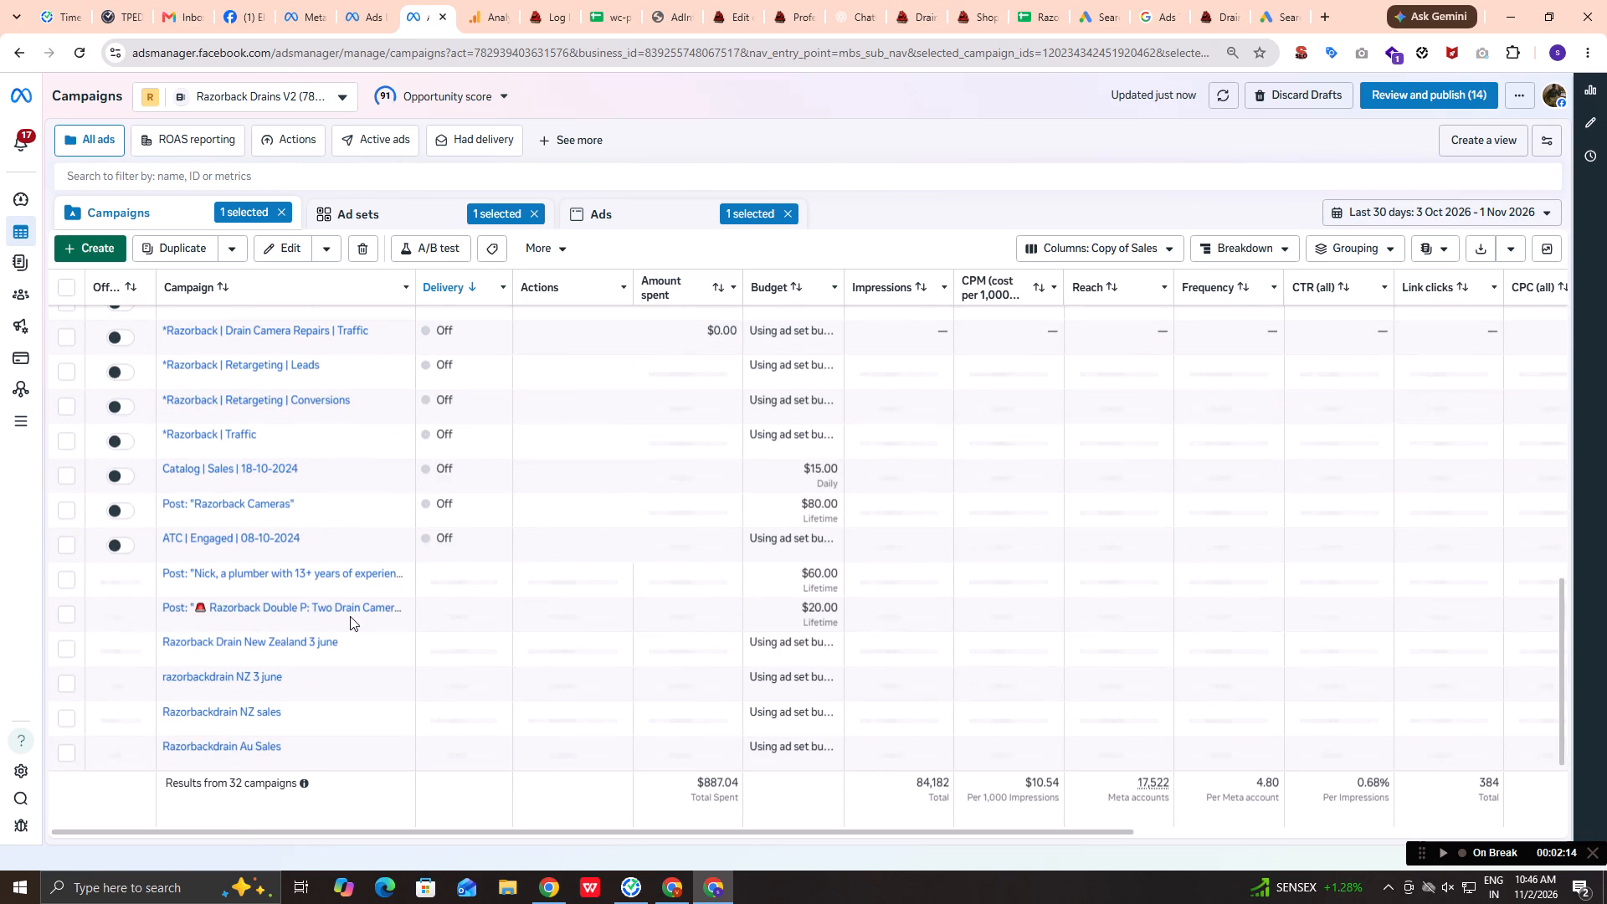
{"action": "scroll", "coordinate": [350, 616], "scroll_direction": "up", "scroll_amount": 5}
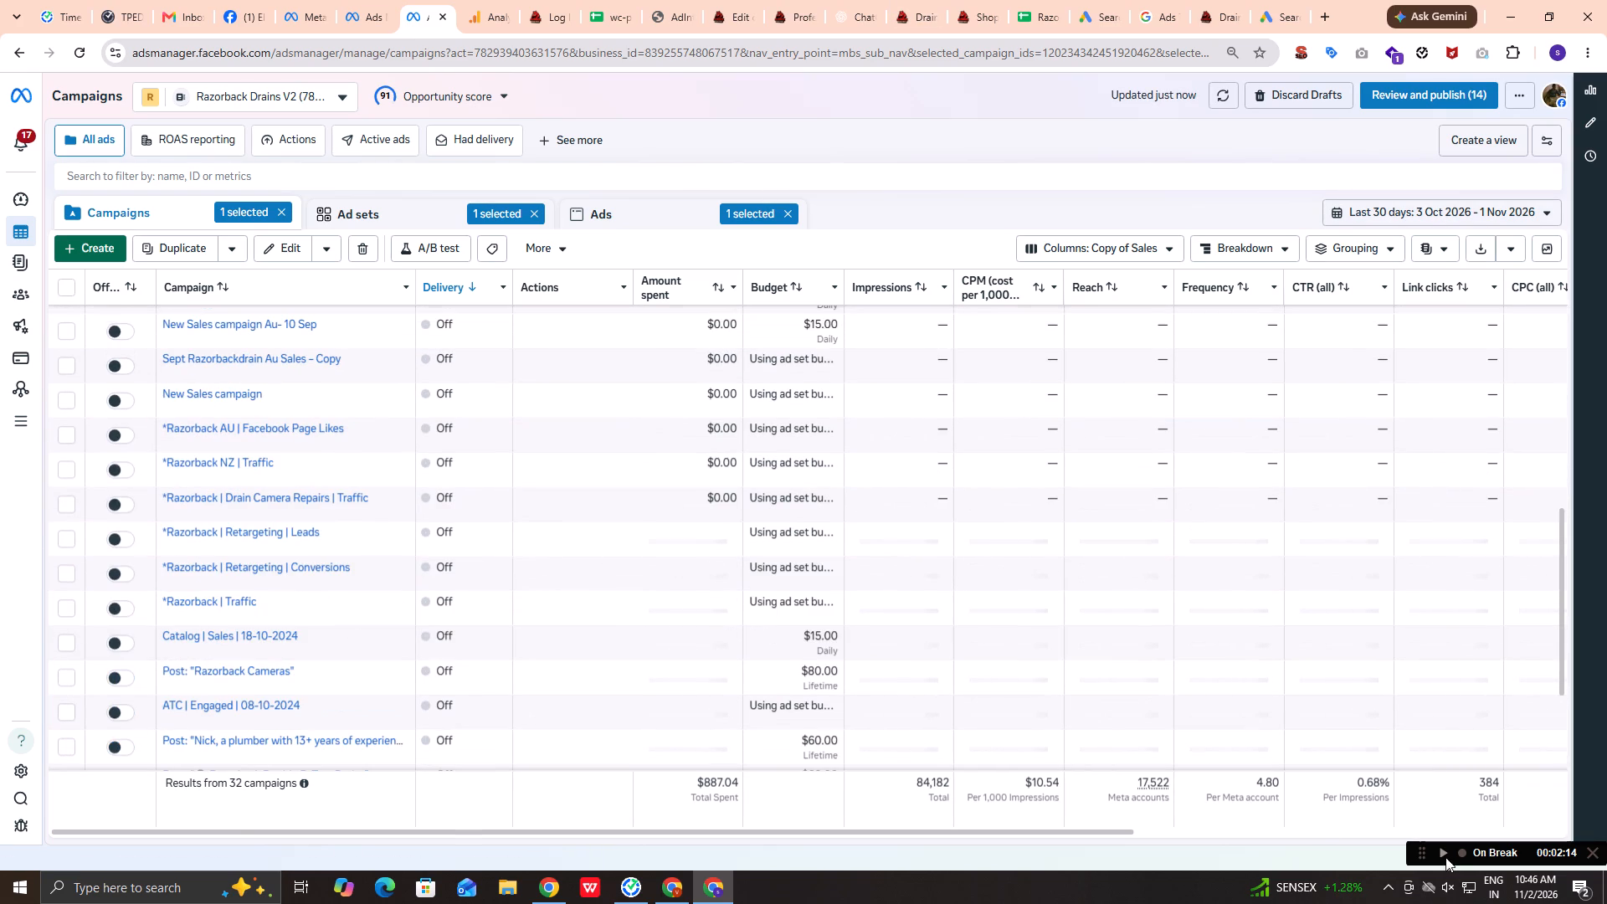
Resume the paused work-time tracker.
{"action": "left_click", "coordinate": [1438, 856]}
Turn on the campaign Razorback AU Sales campaign- 30 Sep.
{"action": "scroll", "coordinate": [401, 631], "scroll_direction": "up", "scroll_amount": 10}
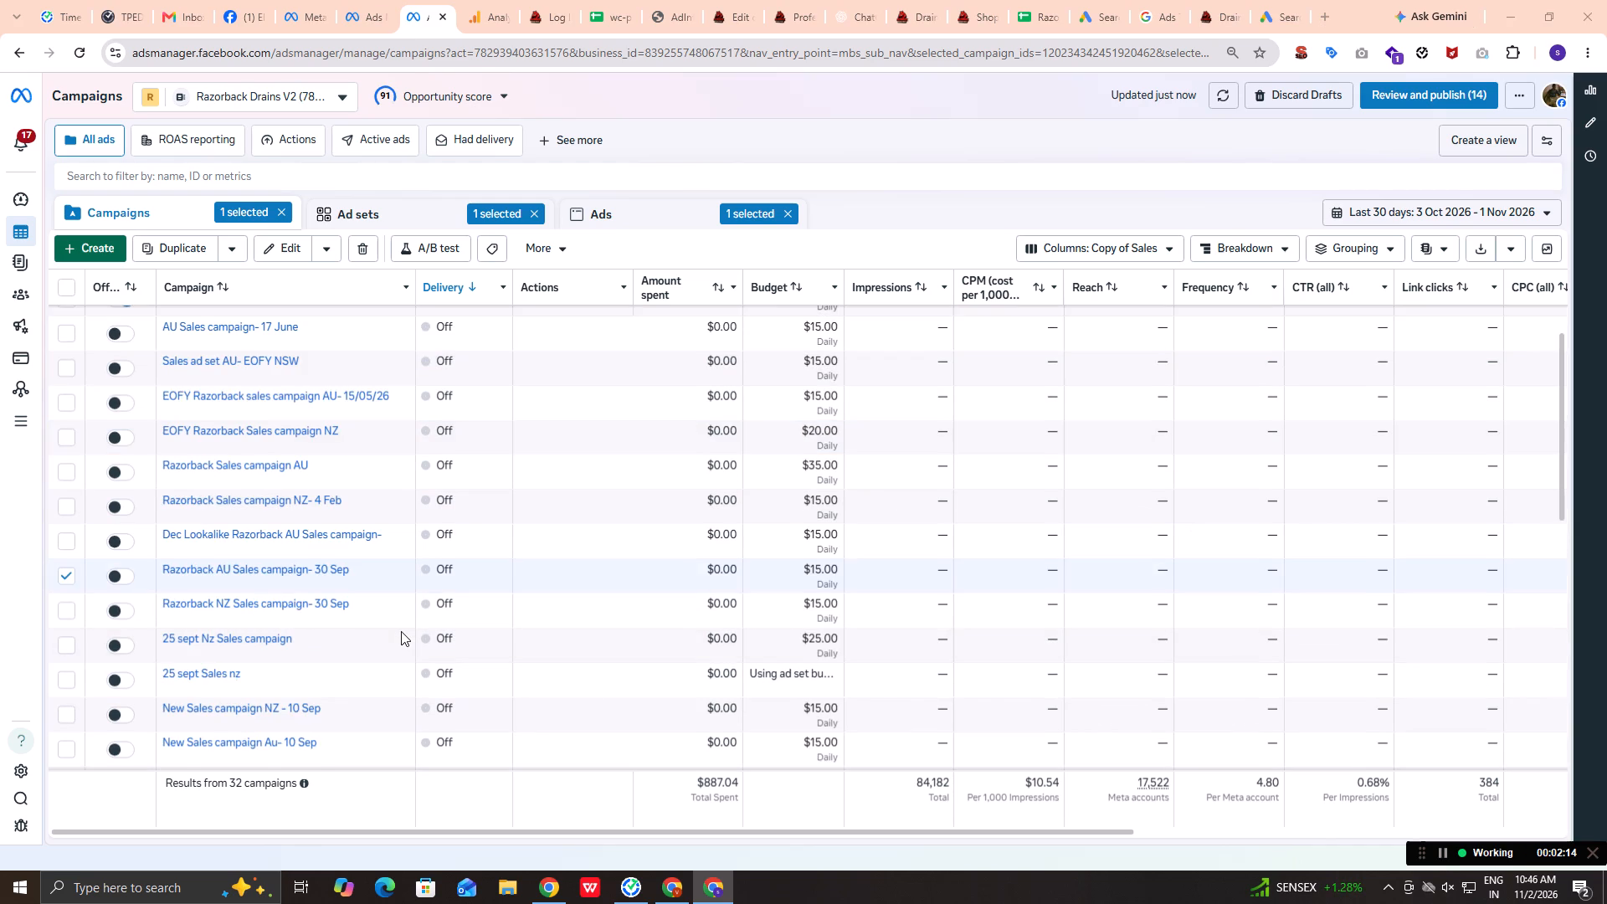
{"action": "scroll", "coordinate": [401, 631], "scroll_direction": "up", "scroll_amount": 2}
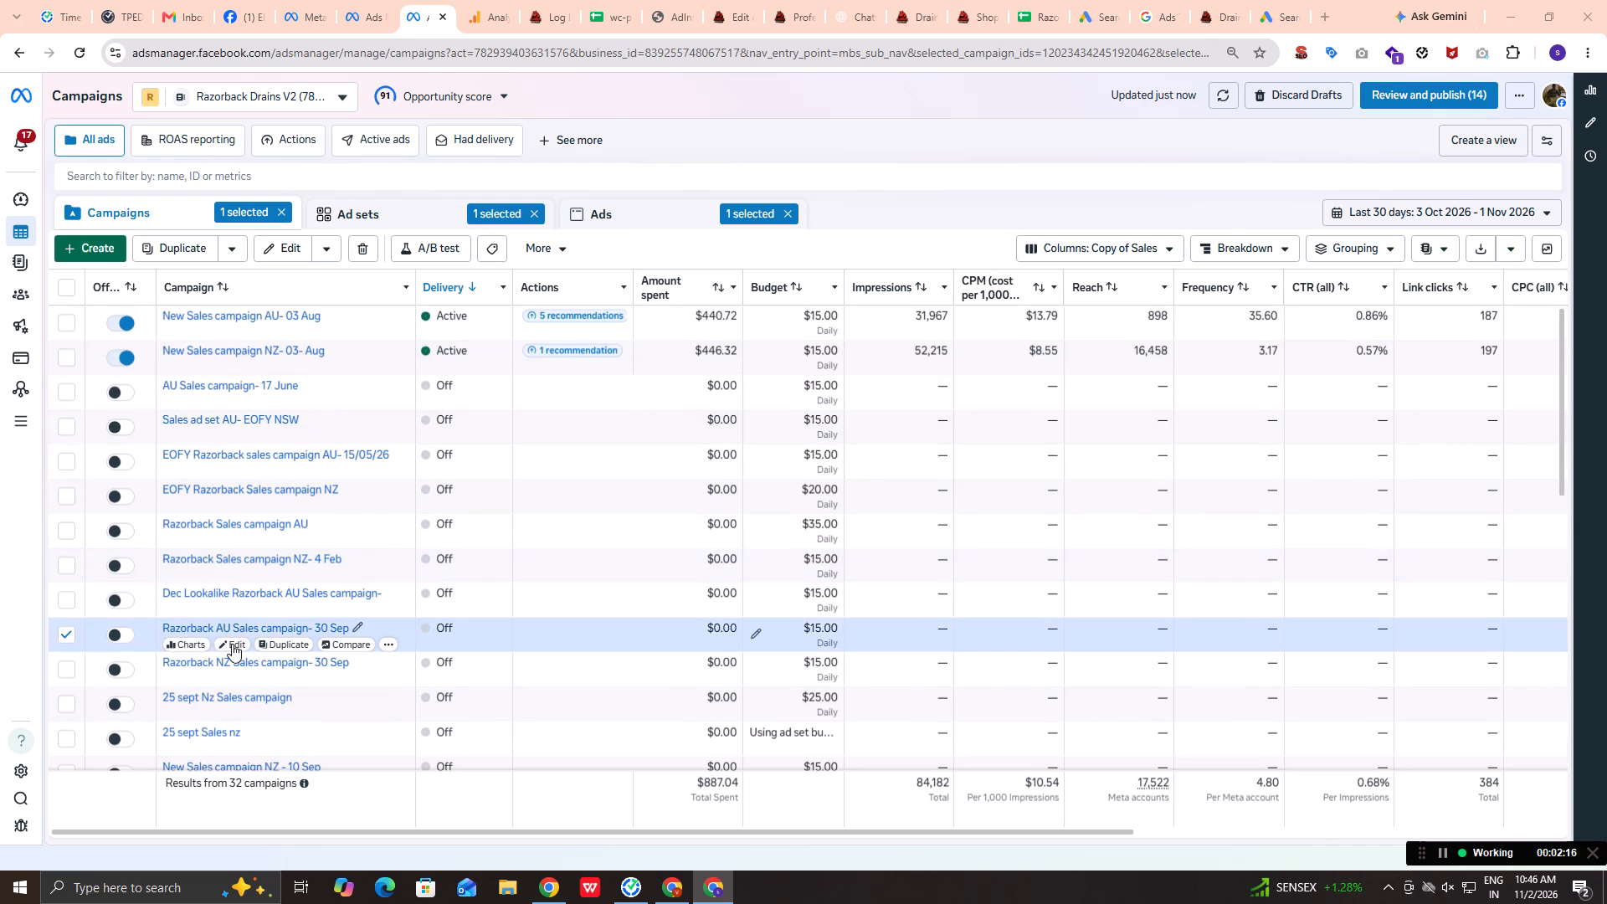
{"action": "left_click", "coordinate": [126, 634]}
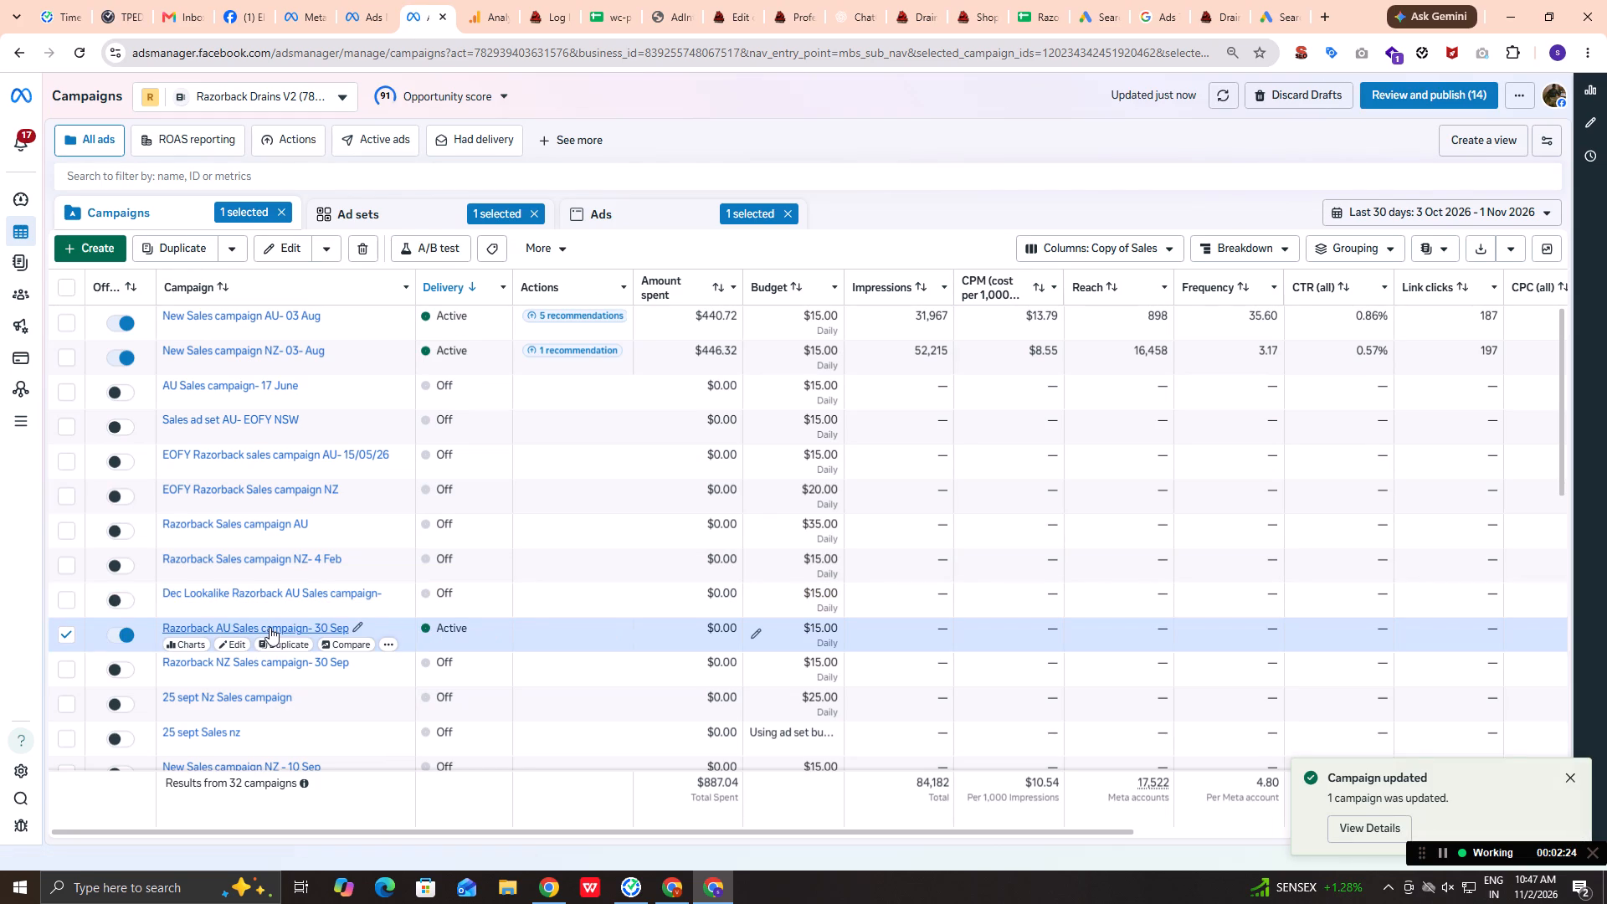
Open Razorback AU Sales campaign- 30 Sep and its AU Sales ad set- 30 Sep to view the ads.
{"action": "left_click", "coordinate": [270, 629]}
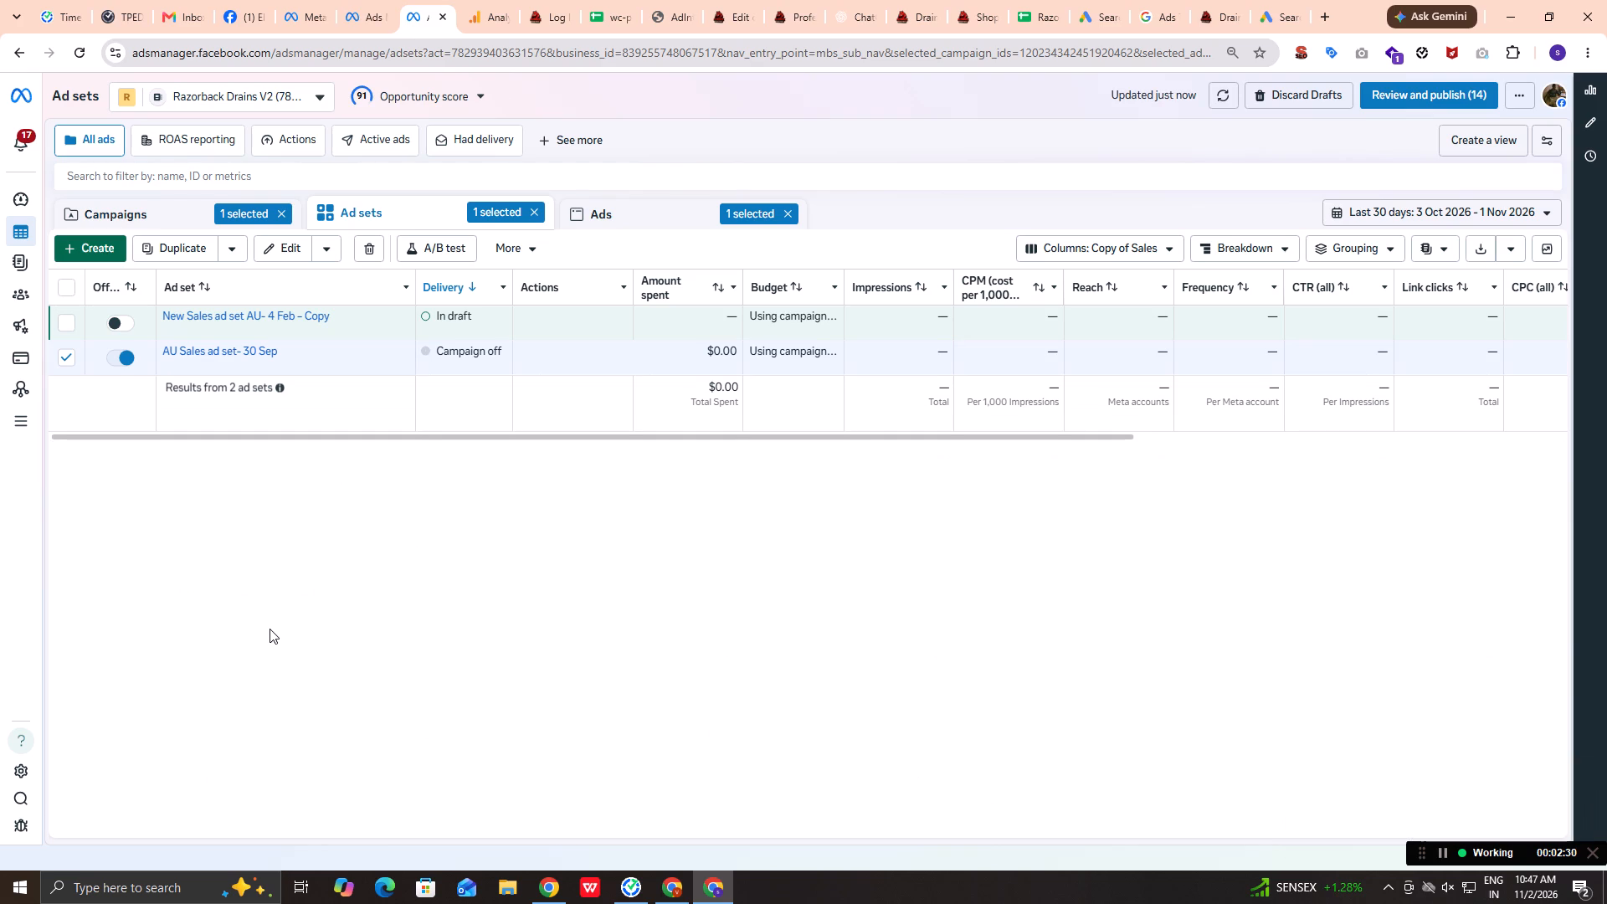
{"action": "left_click", "coordinate": [210, 356]}
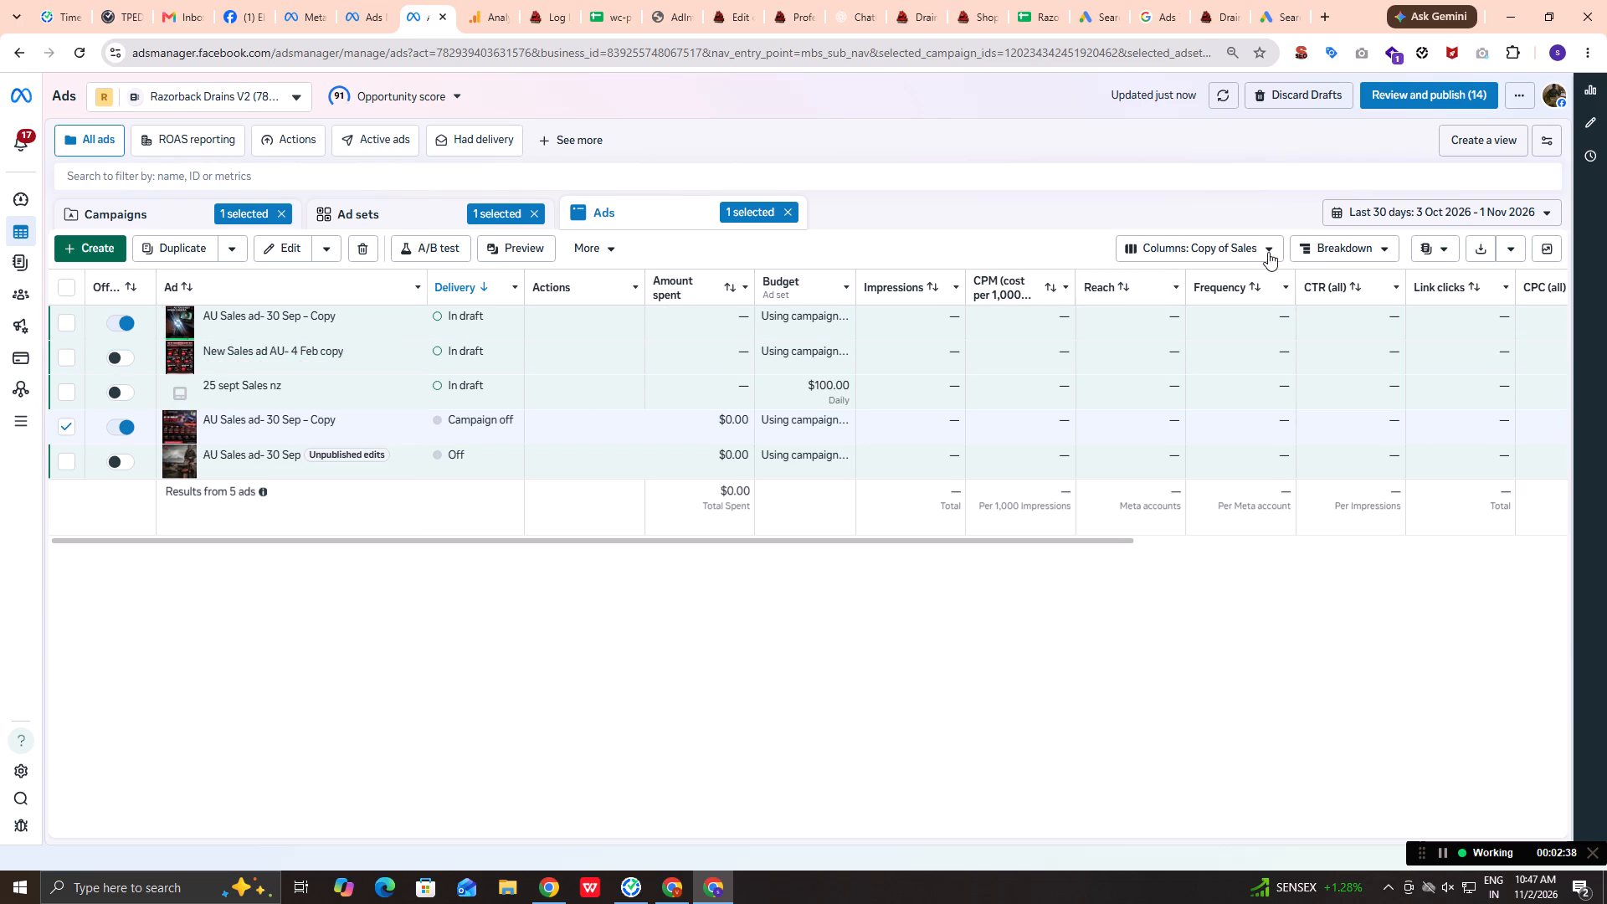
Set the reporting date range to 31 October 2026 through 2 November 2026.
{"action": "left_click", "coordinate": [1391, 213]}
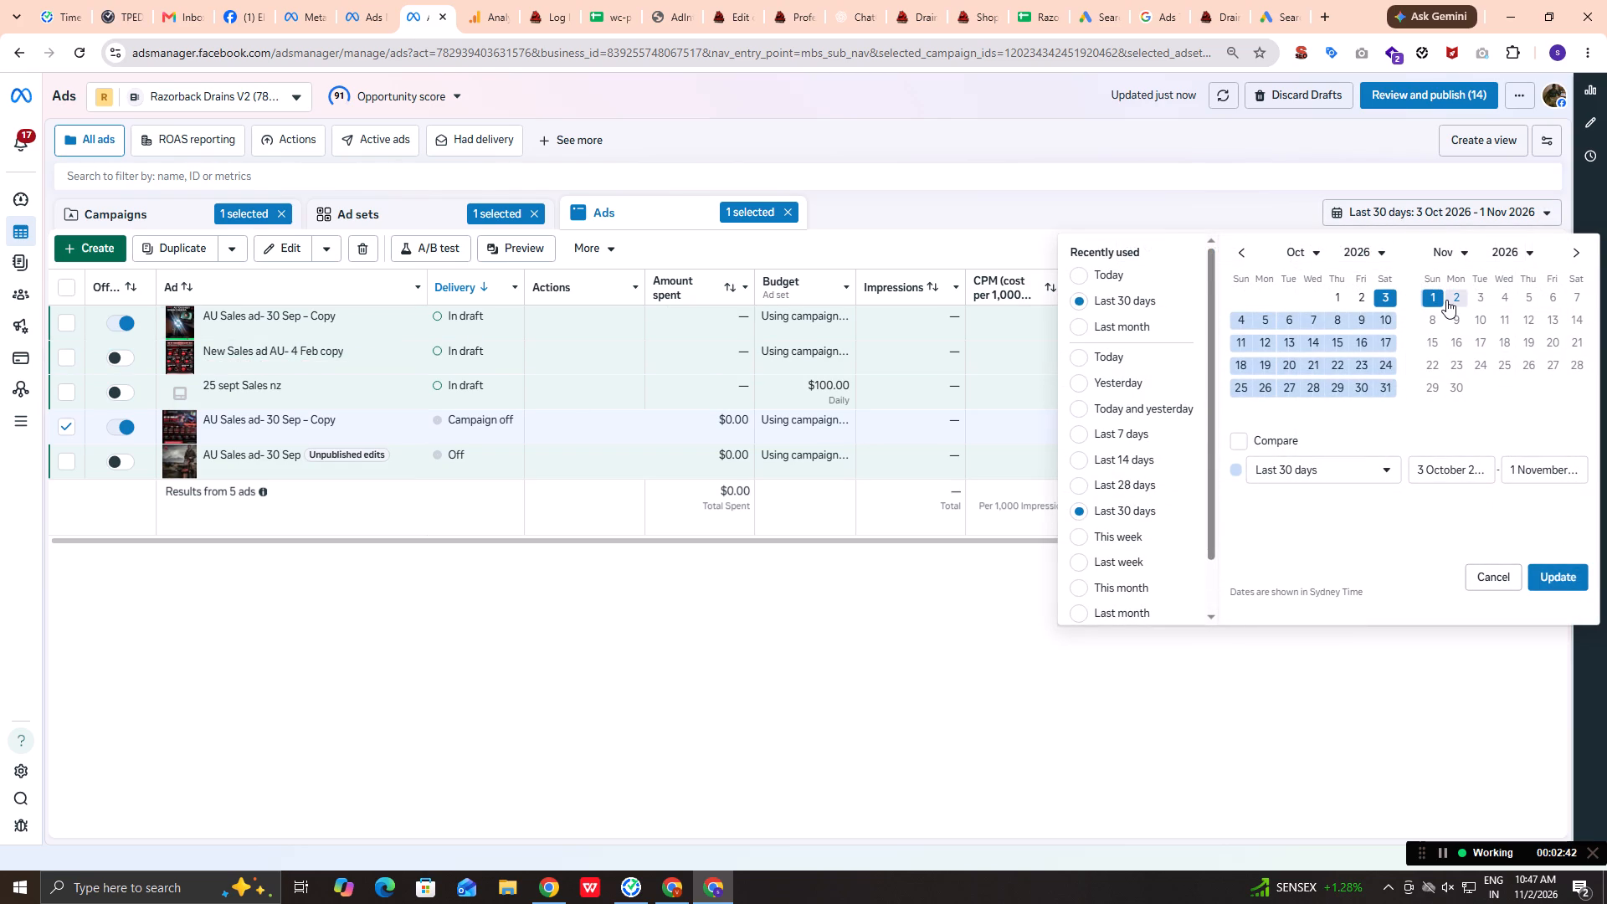
{"action": "left_click", "coordinate": [1383, 391]}
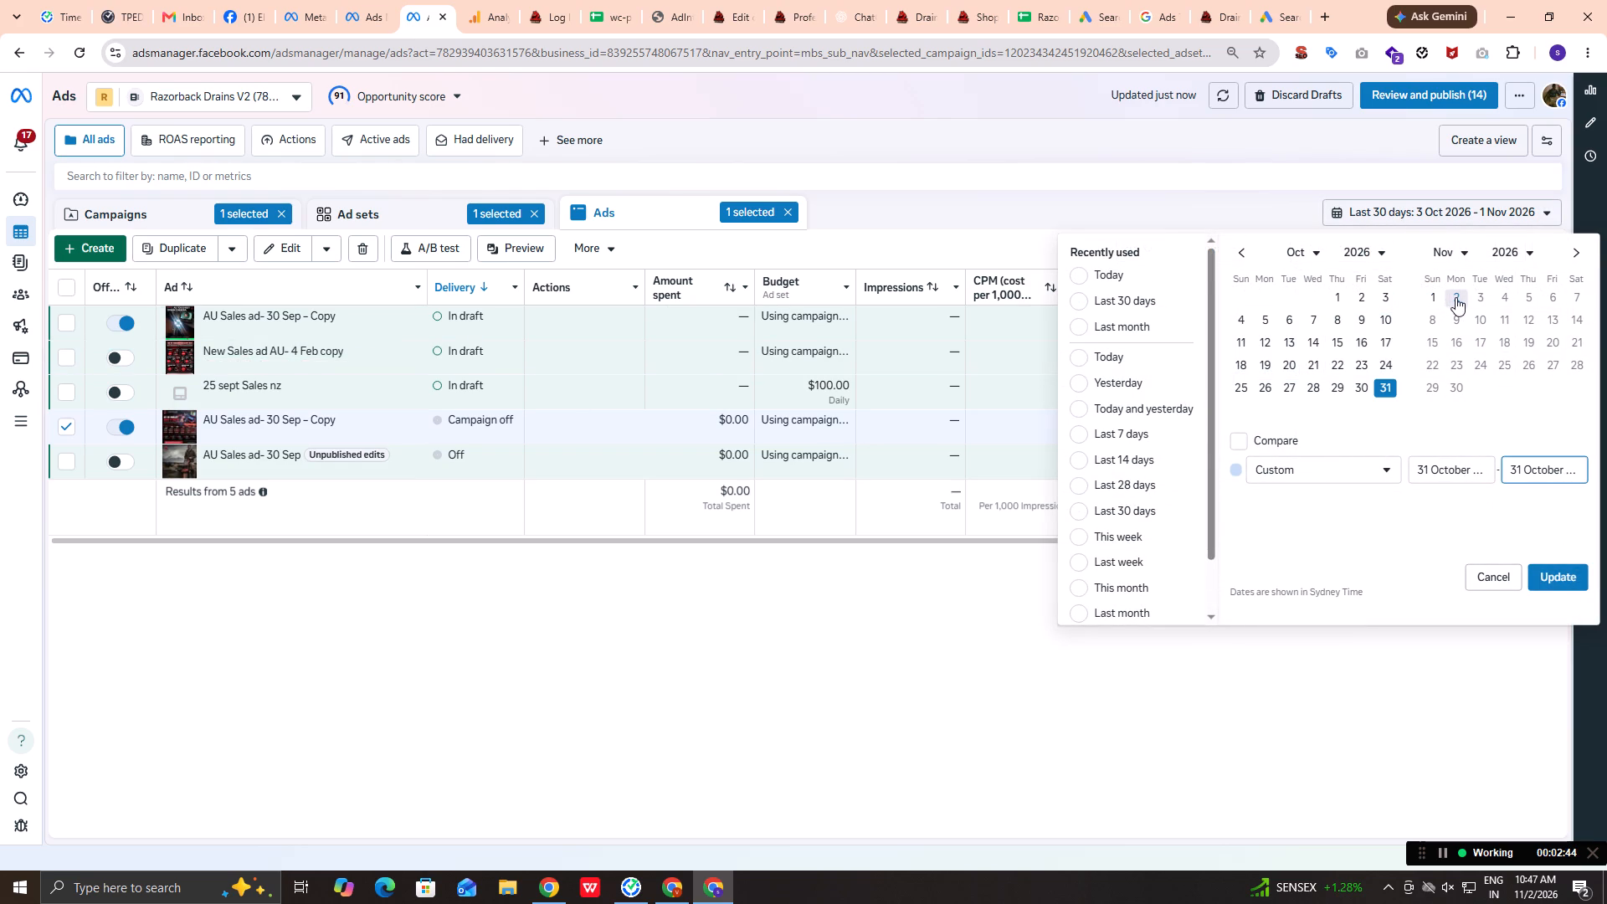
{"action": "left_click", "coordinate": [1456, 297]}
{"action": "left_click", "coordinate": [1553, 580]}
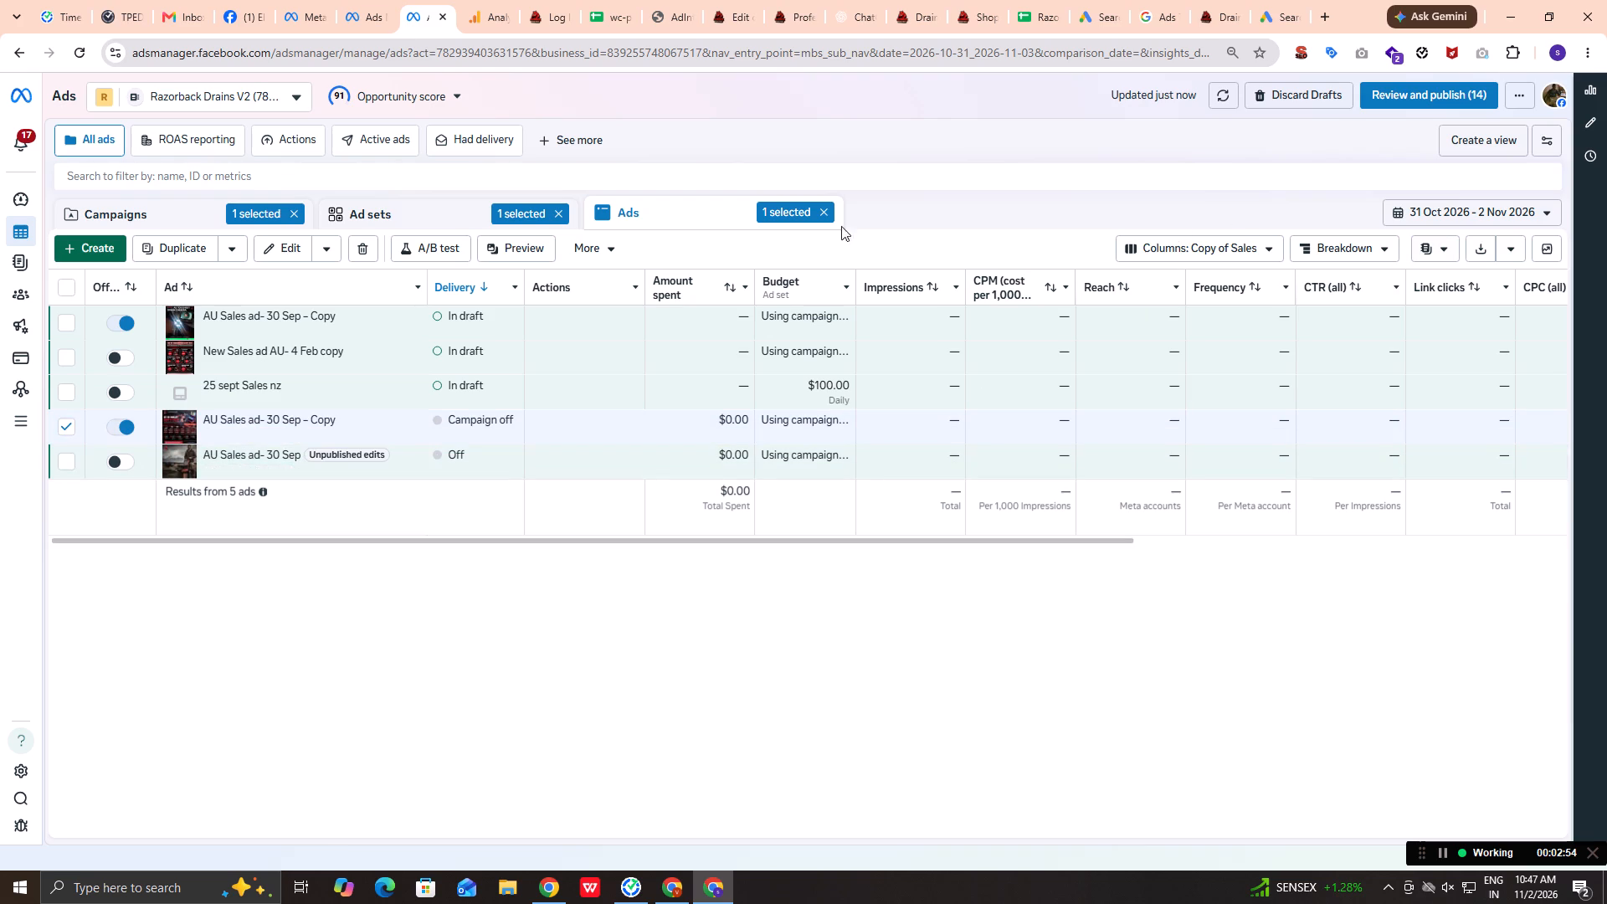
Return to the campaigns and open the ads of AU Sales ad set- 30 Sep in Razorback AU Sales campaign- 30 Sep.
{"action": "left_click", "coordinate": [281, 219]}
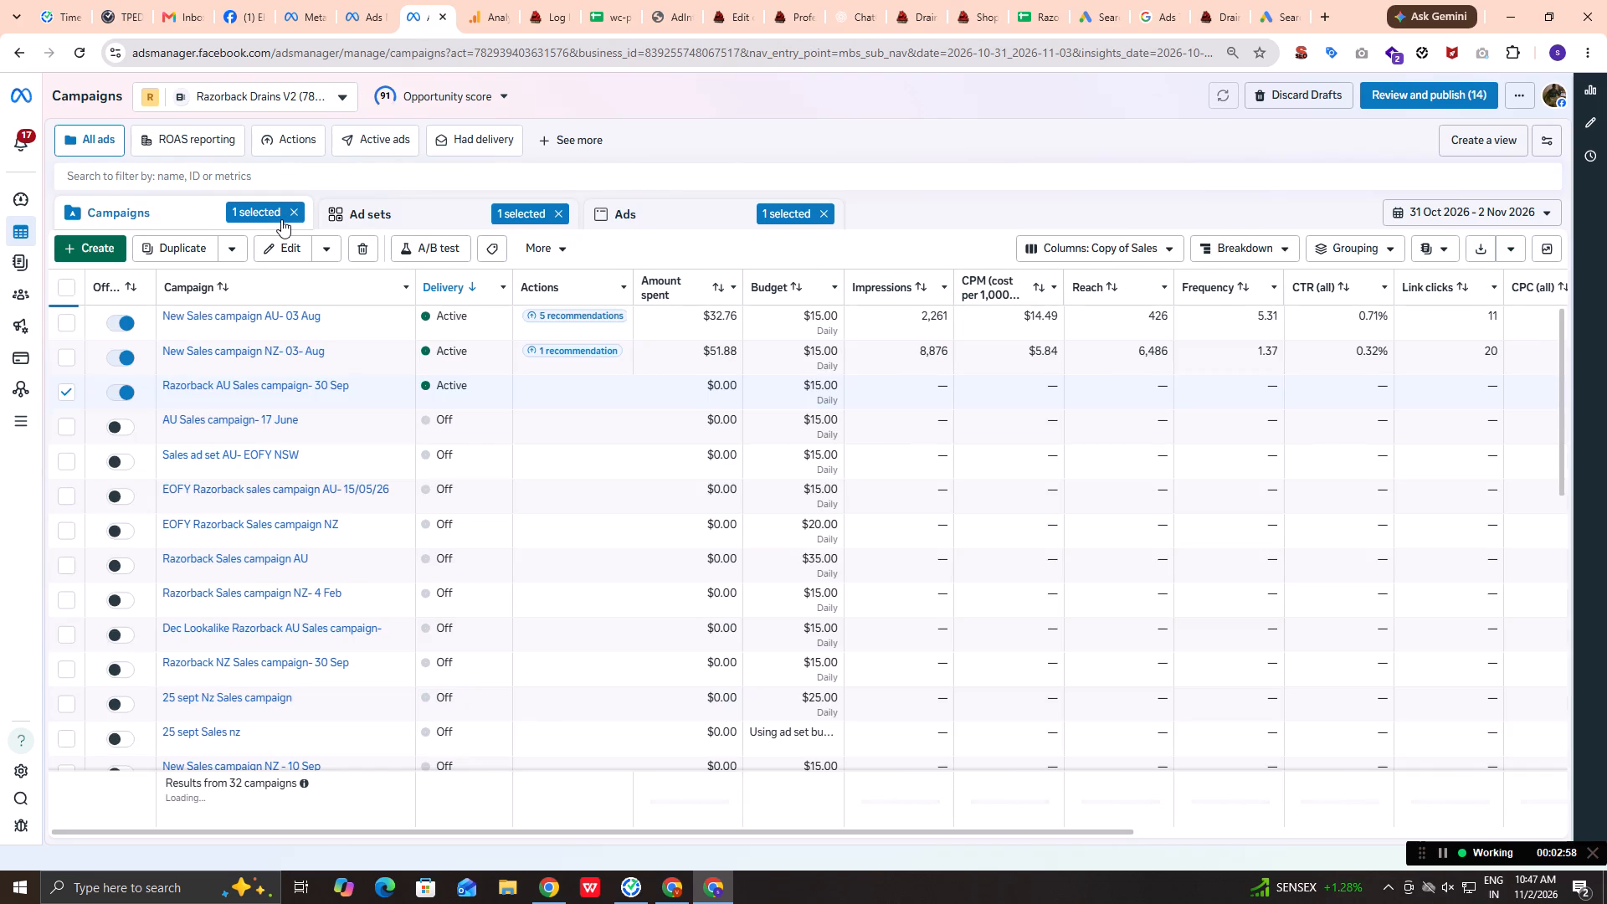
{"action": "left_click", "coordinate": [265, 388]}
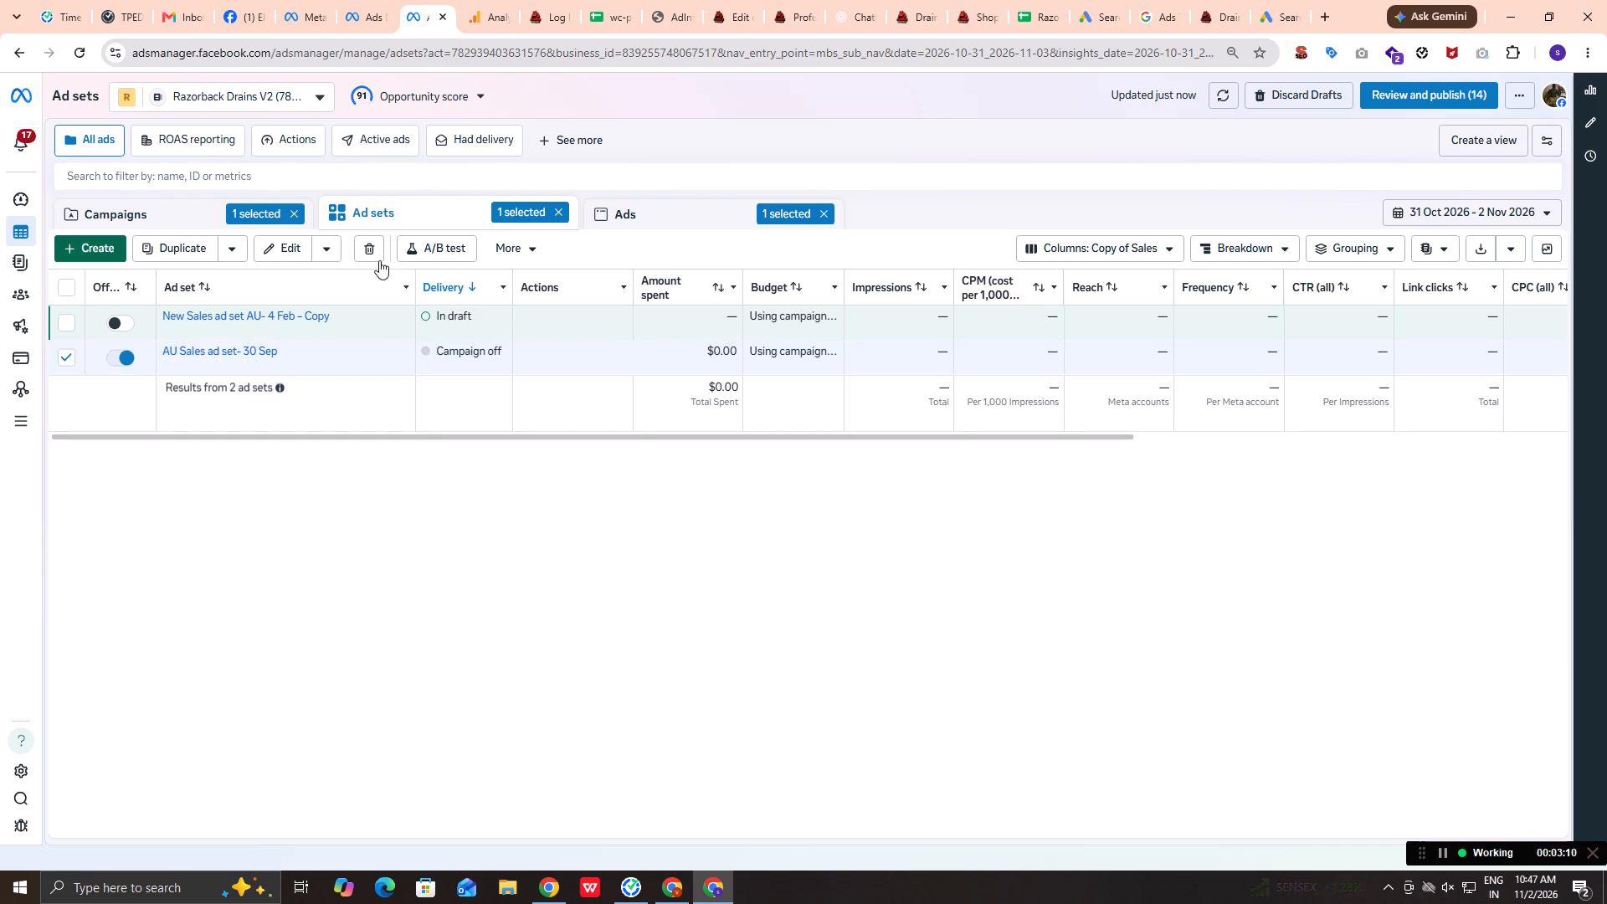
{"action": "left_click", "coordinate": [256, 353]}
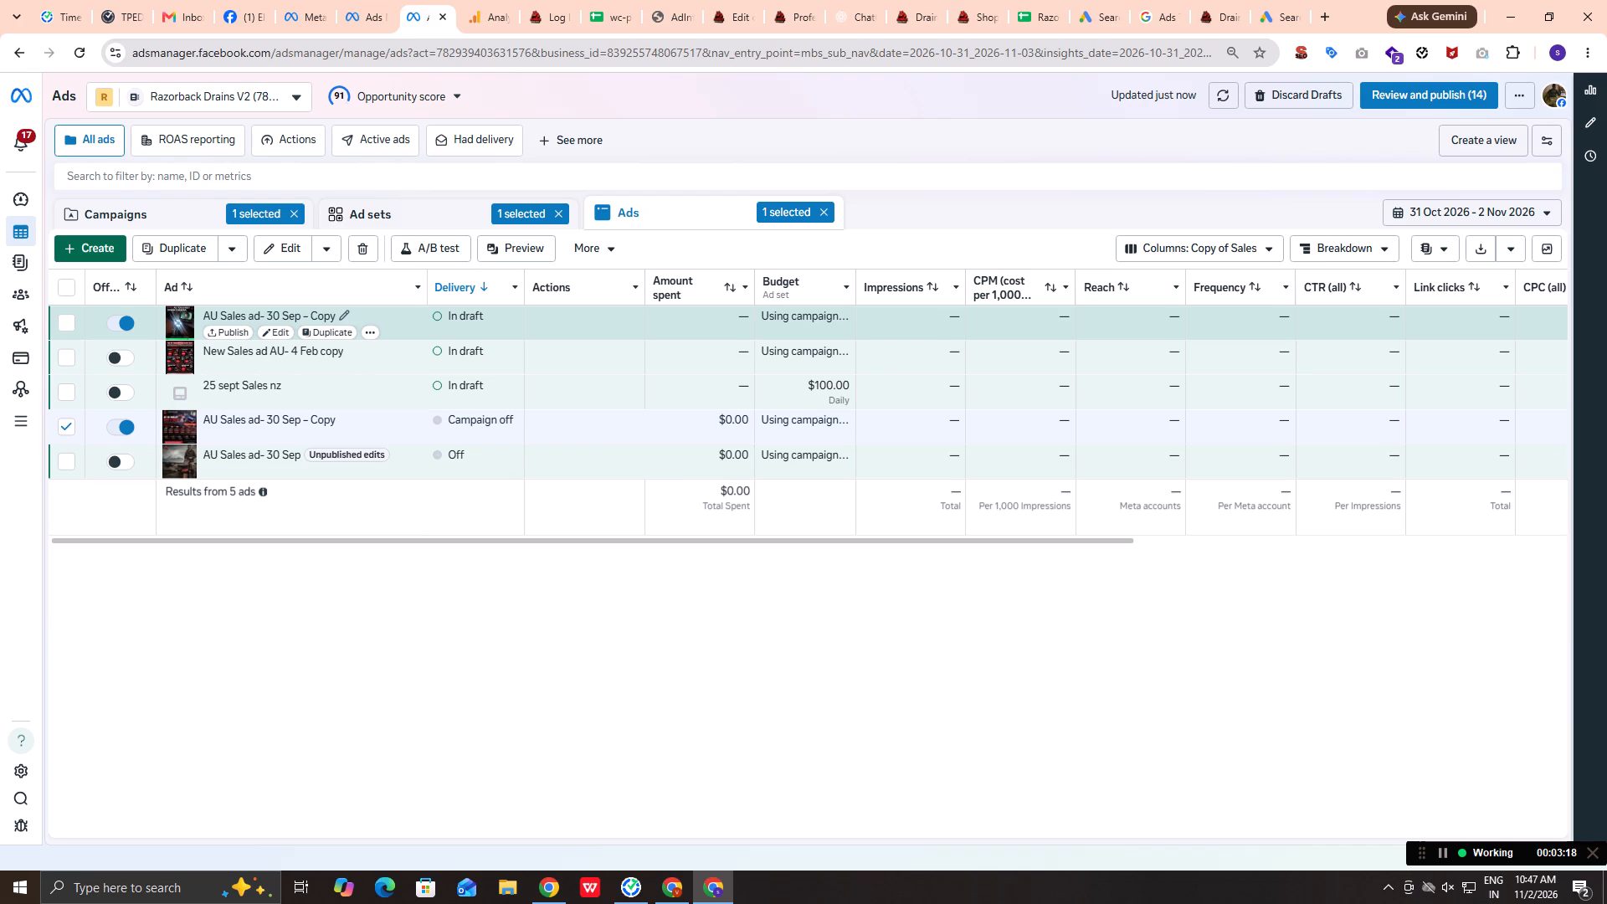
Try to publish the draft ad AU Sales ad- 30 Sep – Copy from its ad setup preview, without applying the recommendations.
{"action": "left_click", "coordinate": [276, 334]}
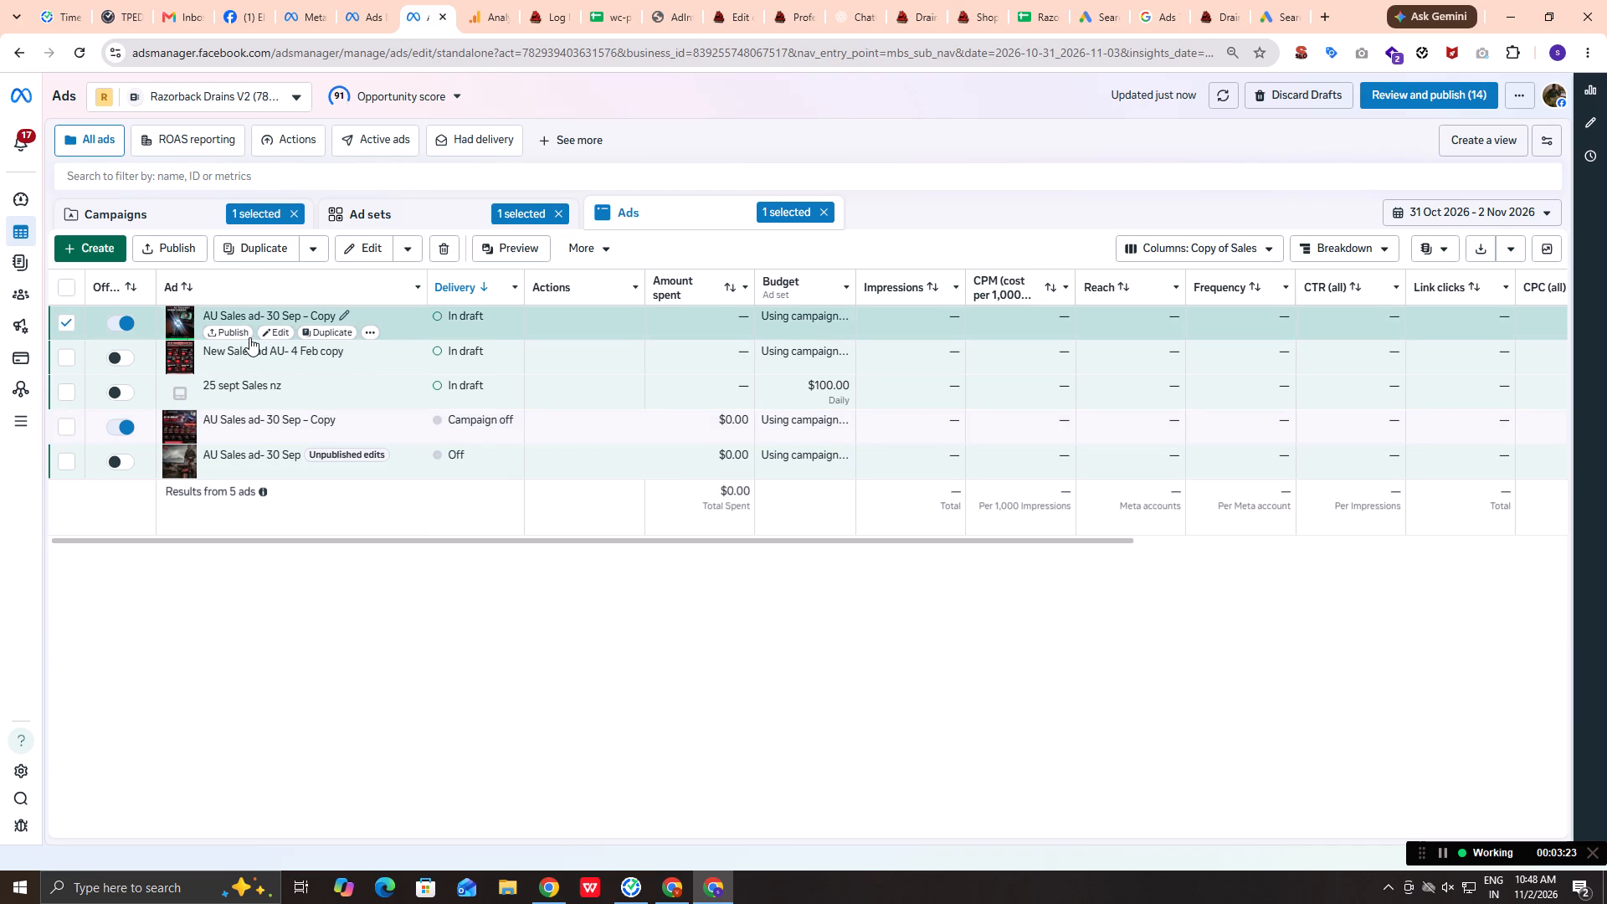
{"action": "left_click", "coordinate": [240, 335]}
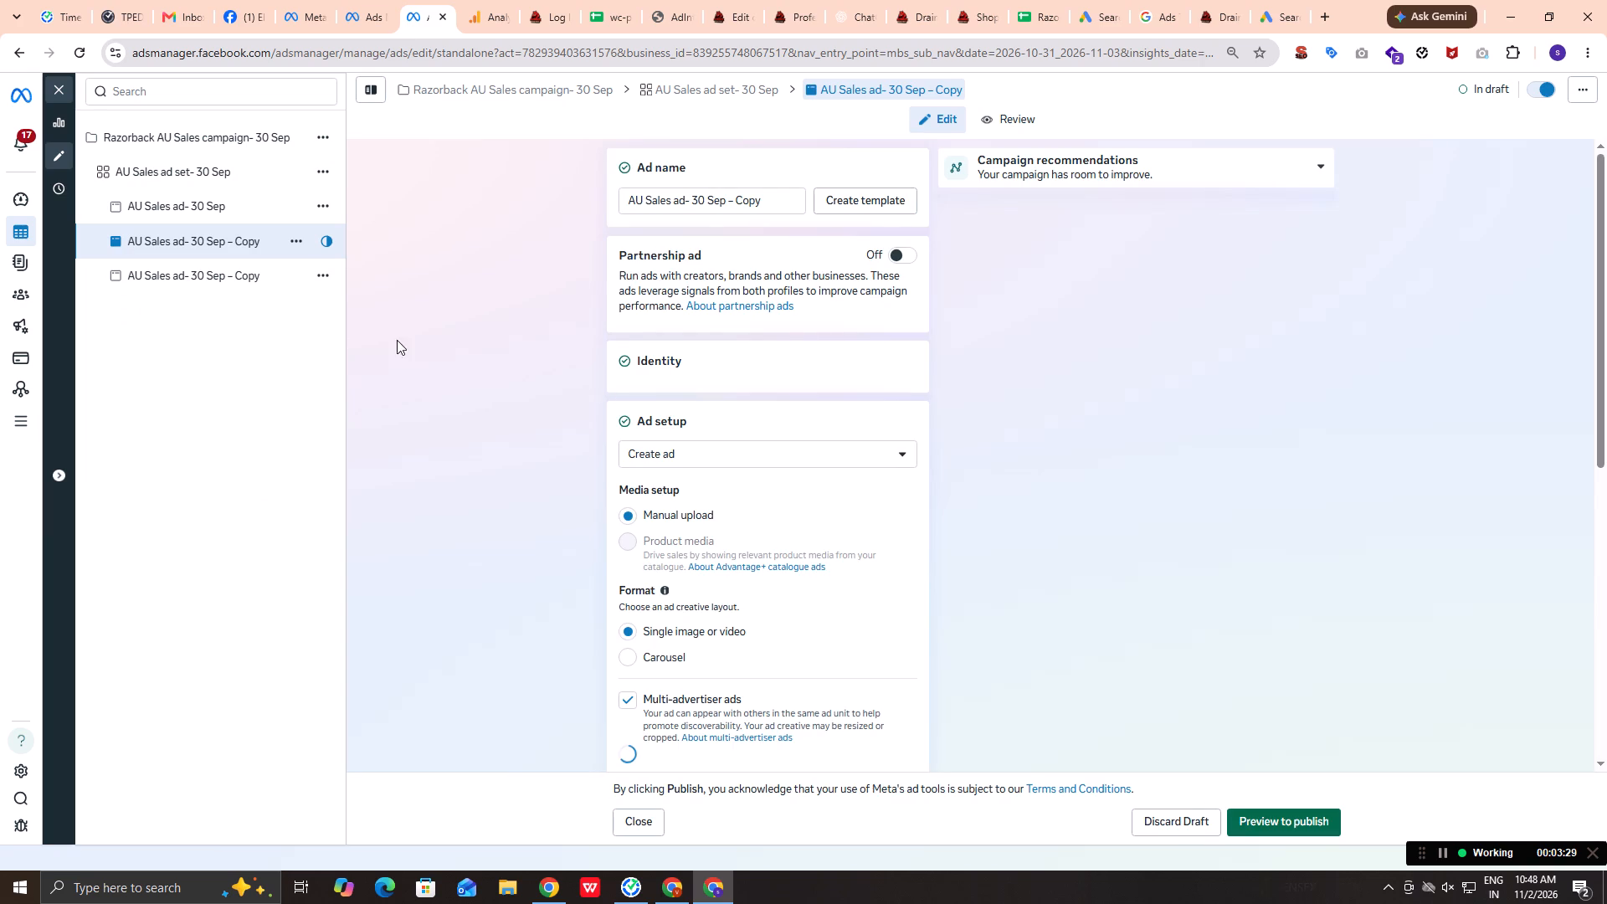
{"action": "left_click", "coordinate": [1264, 814]}
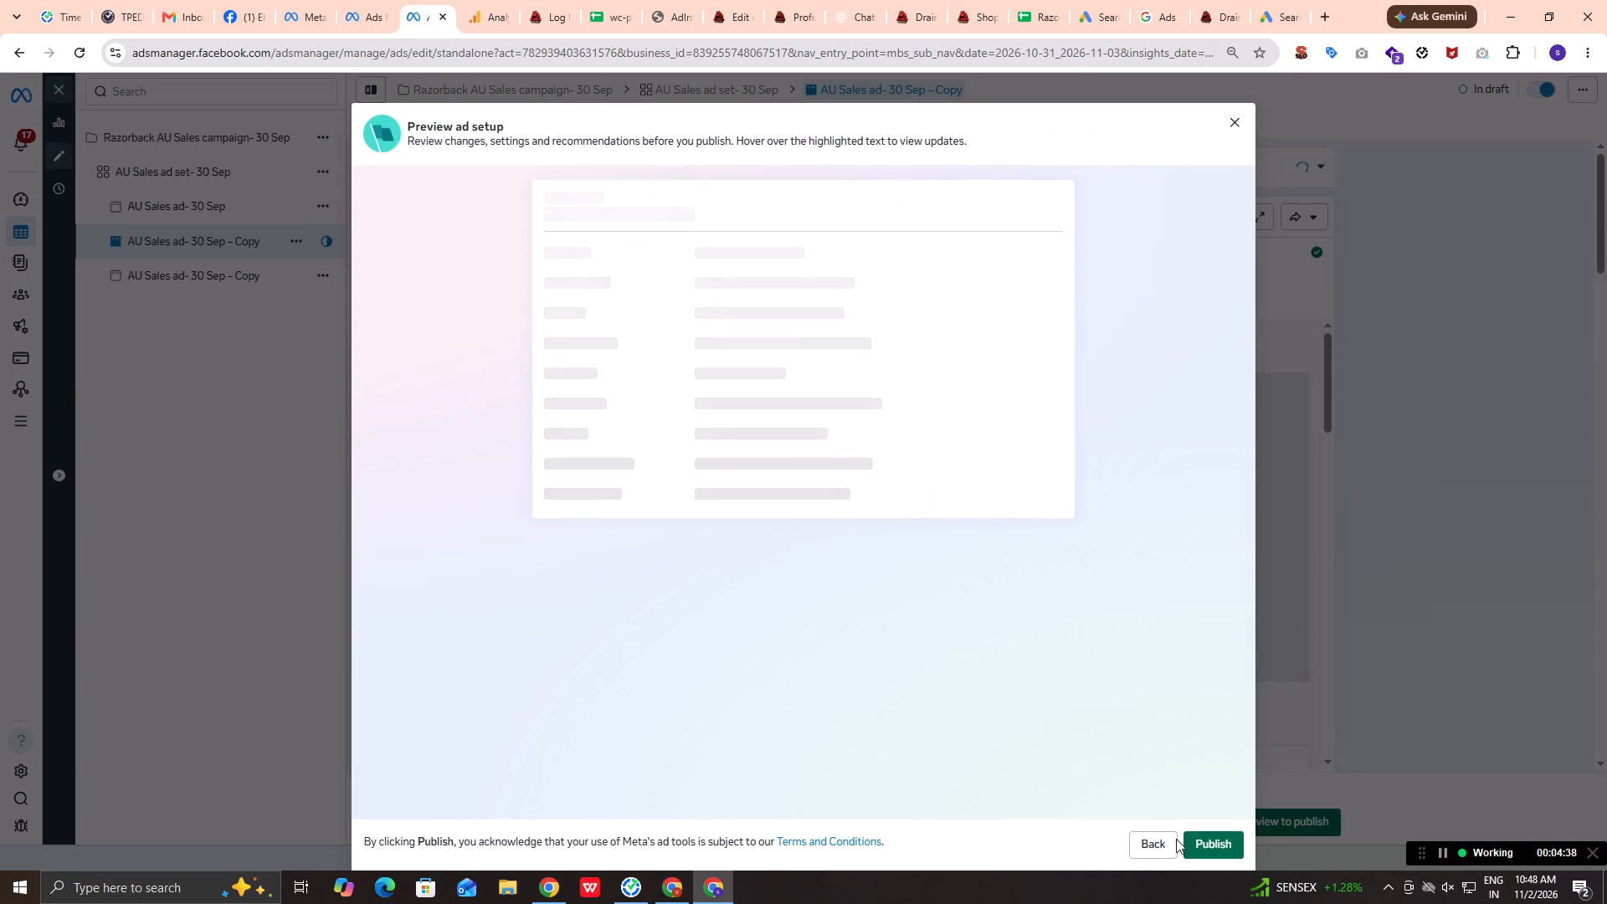
{"action": "left_click", "coordinate": [1211, 845]}
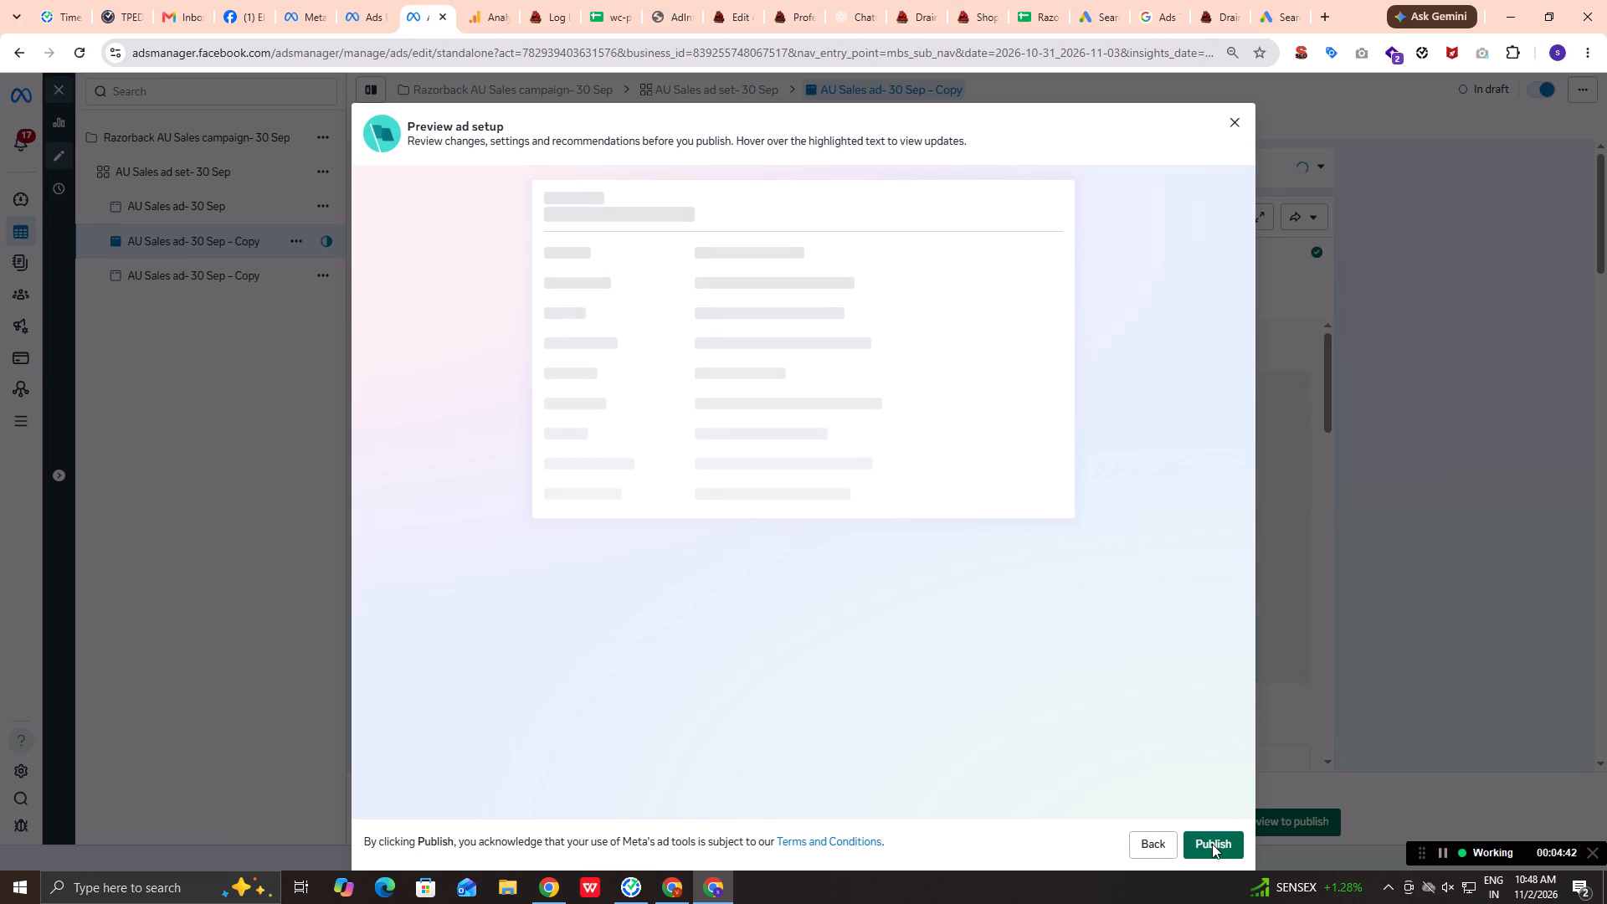
{"action": "left_click", "coordinate": [1212, 844]}
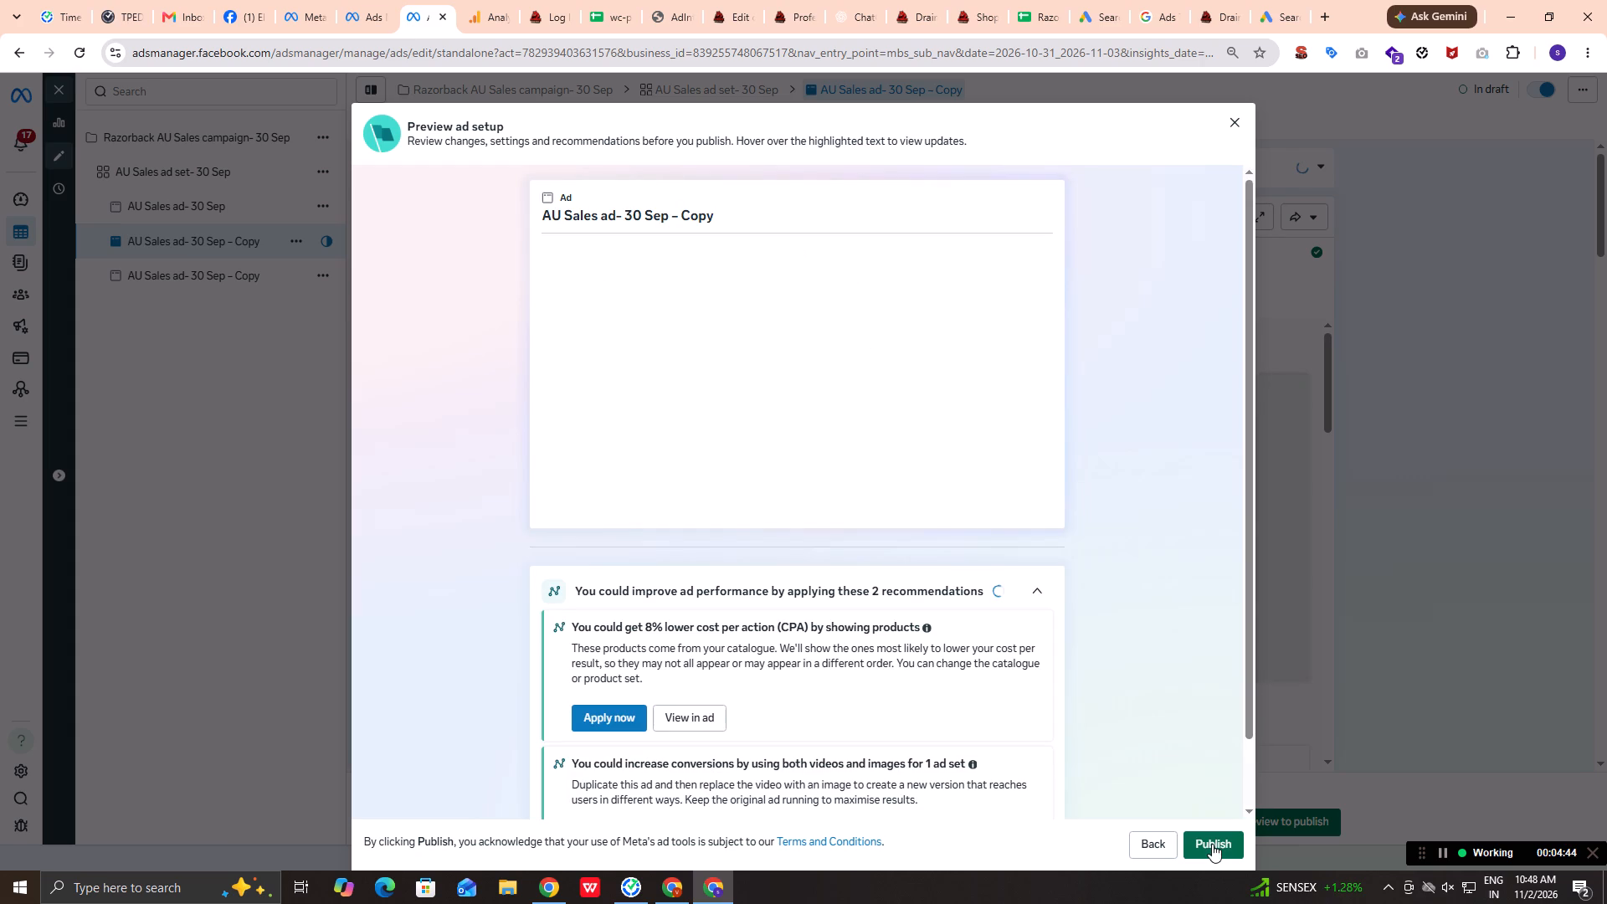
{"action": "scroll", "coordinate": [1153, 737], "scroll_direction": "down", "scroll_amount": 10}
{"action": "scroll", "coordinate": [1153, 737], "scroll_direction": "up", "scroll_amount": 2}
{"action": "left_click", "coordinate": [1223, 845]}
{"action": "scroll", "coordinate": [1014, 665], "scroll_direction": "down", "scroll_amount": 3}
{"action": "scroll", "coordinate": [1014, 665], "scroll_direction": "up", "scroll_amount": 1}
{"action": "scroll", "coordinate": [1014, 665], "scroll_direction": "down", "scroll_amount": 4}
{"action": "left_click", "coordinate": [1212, 840]}
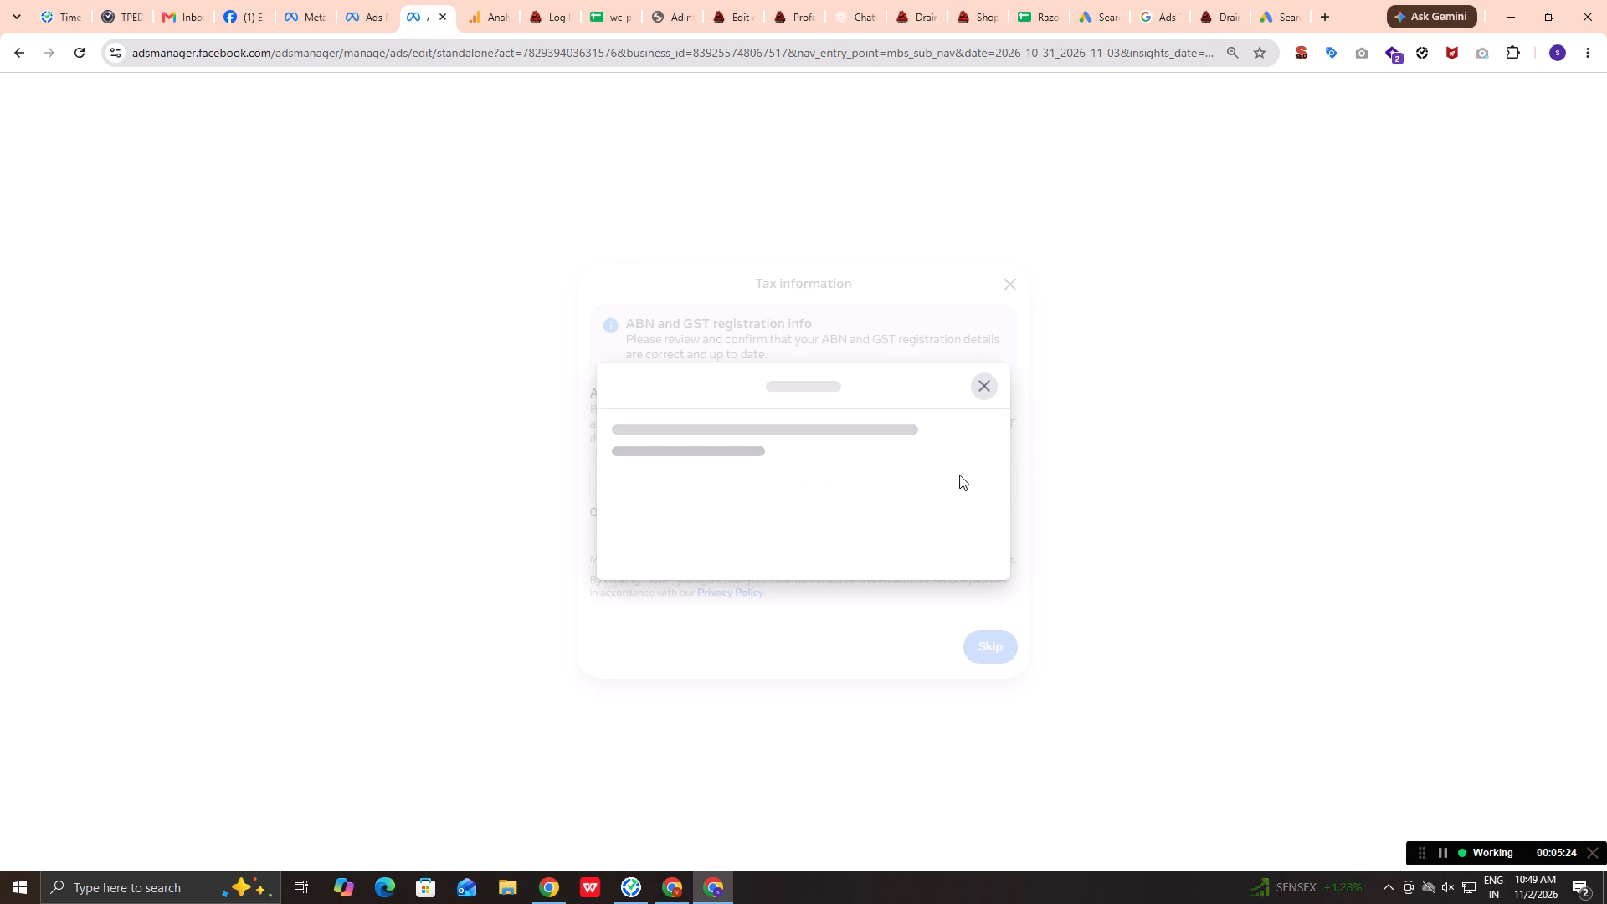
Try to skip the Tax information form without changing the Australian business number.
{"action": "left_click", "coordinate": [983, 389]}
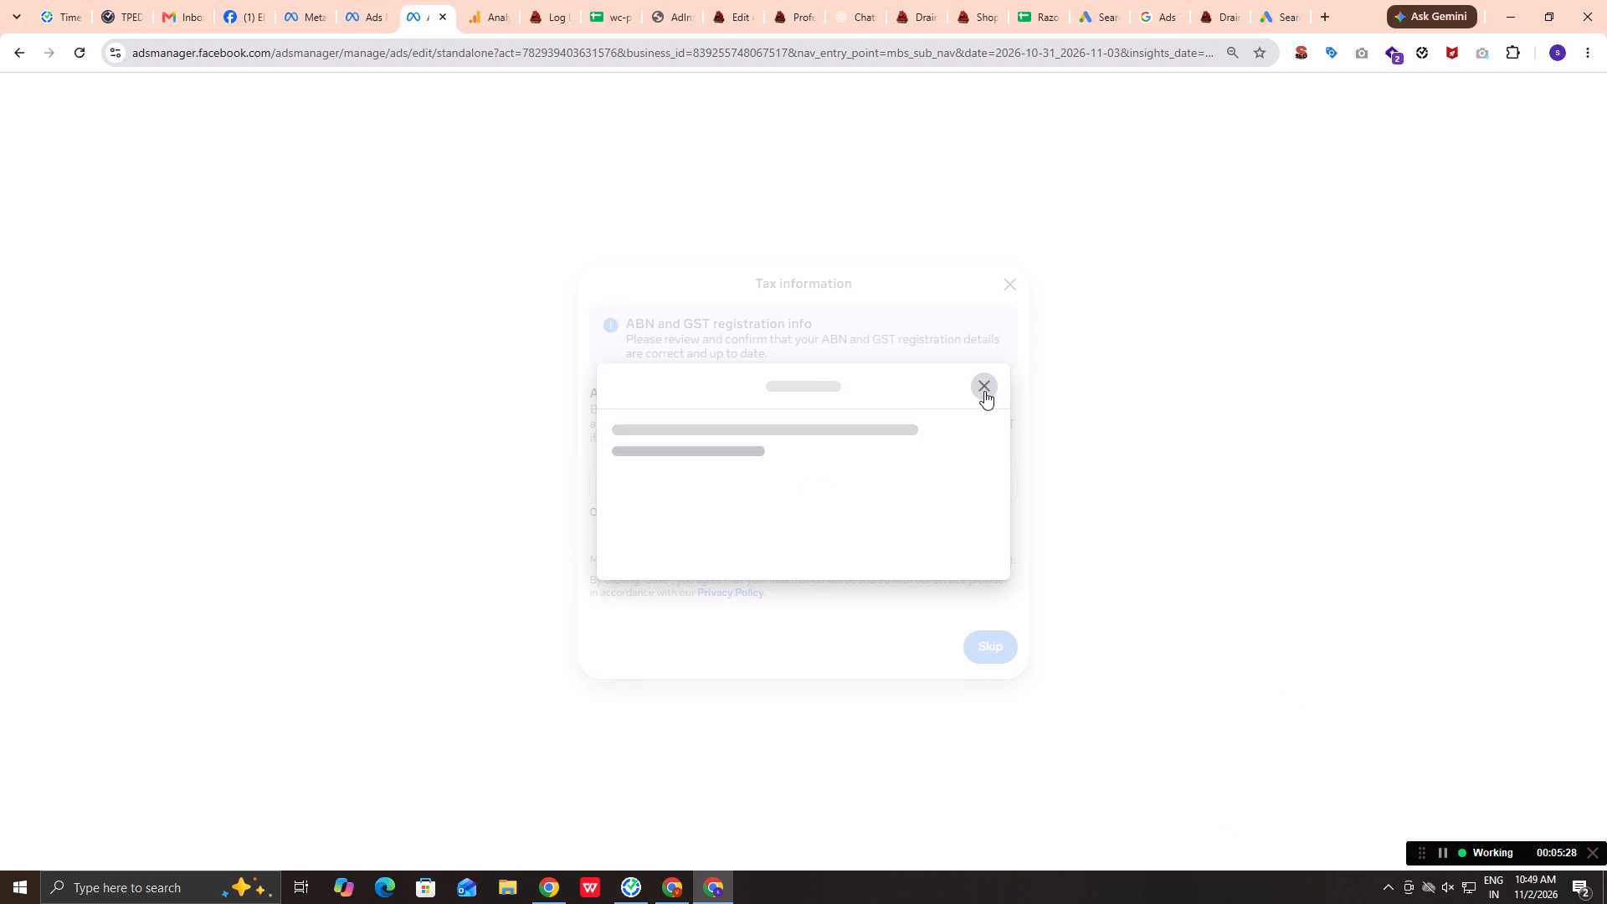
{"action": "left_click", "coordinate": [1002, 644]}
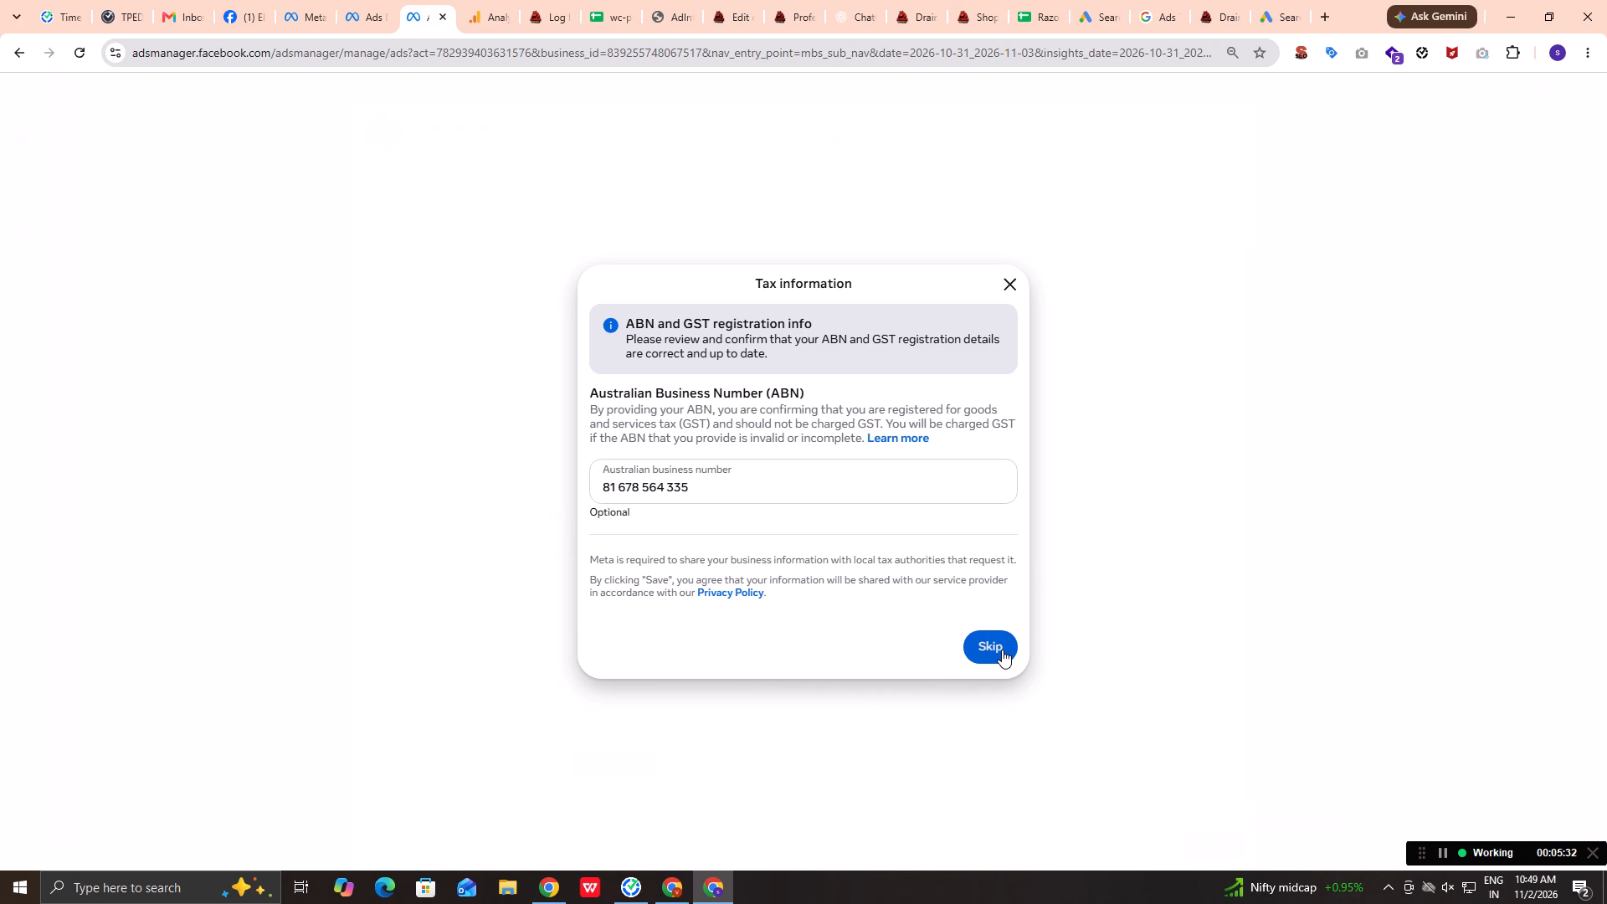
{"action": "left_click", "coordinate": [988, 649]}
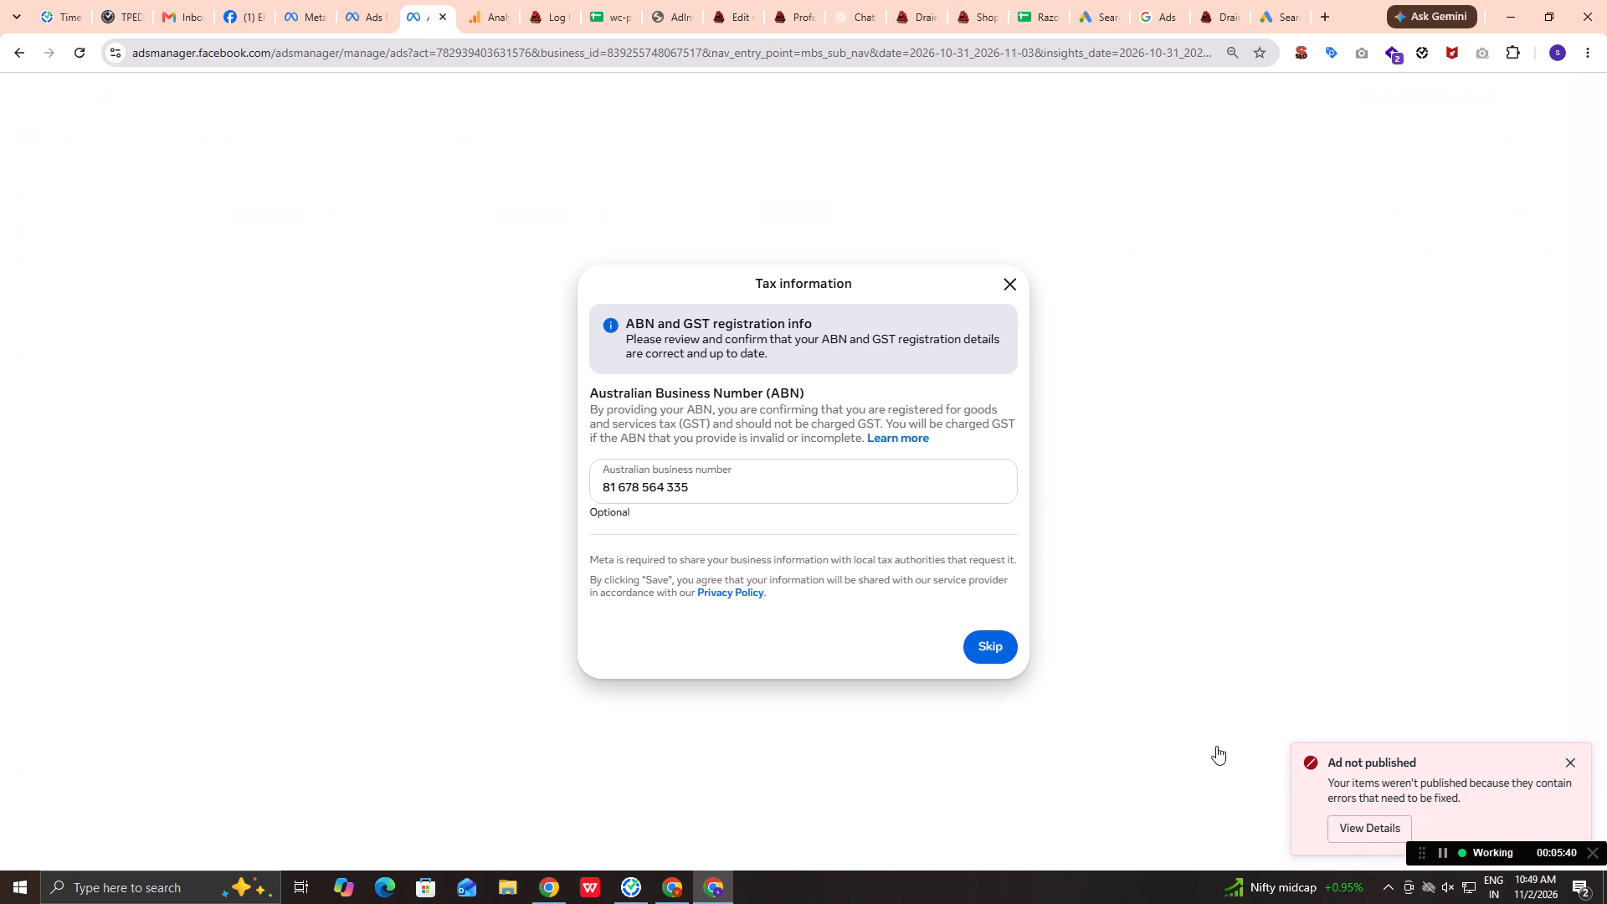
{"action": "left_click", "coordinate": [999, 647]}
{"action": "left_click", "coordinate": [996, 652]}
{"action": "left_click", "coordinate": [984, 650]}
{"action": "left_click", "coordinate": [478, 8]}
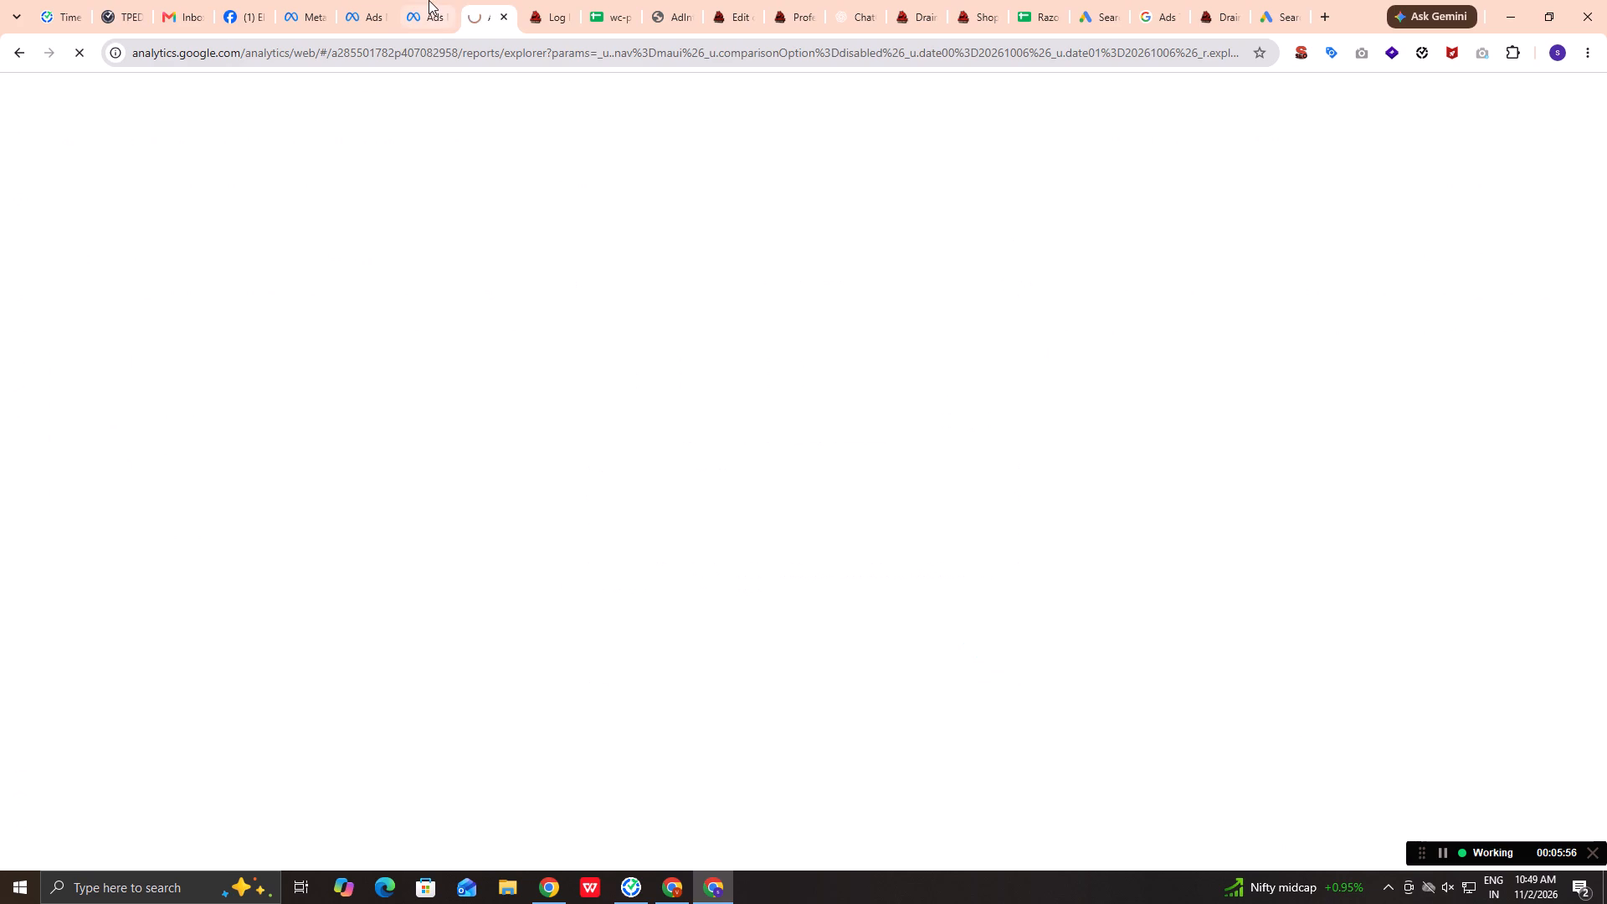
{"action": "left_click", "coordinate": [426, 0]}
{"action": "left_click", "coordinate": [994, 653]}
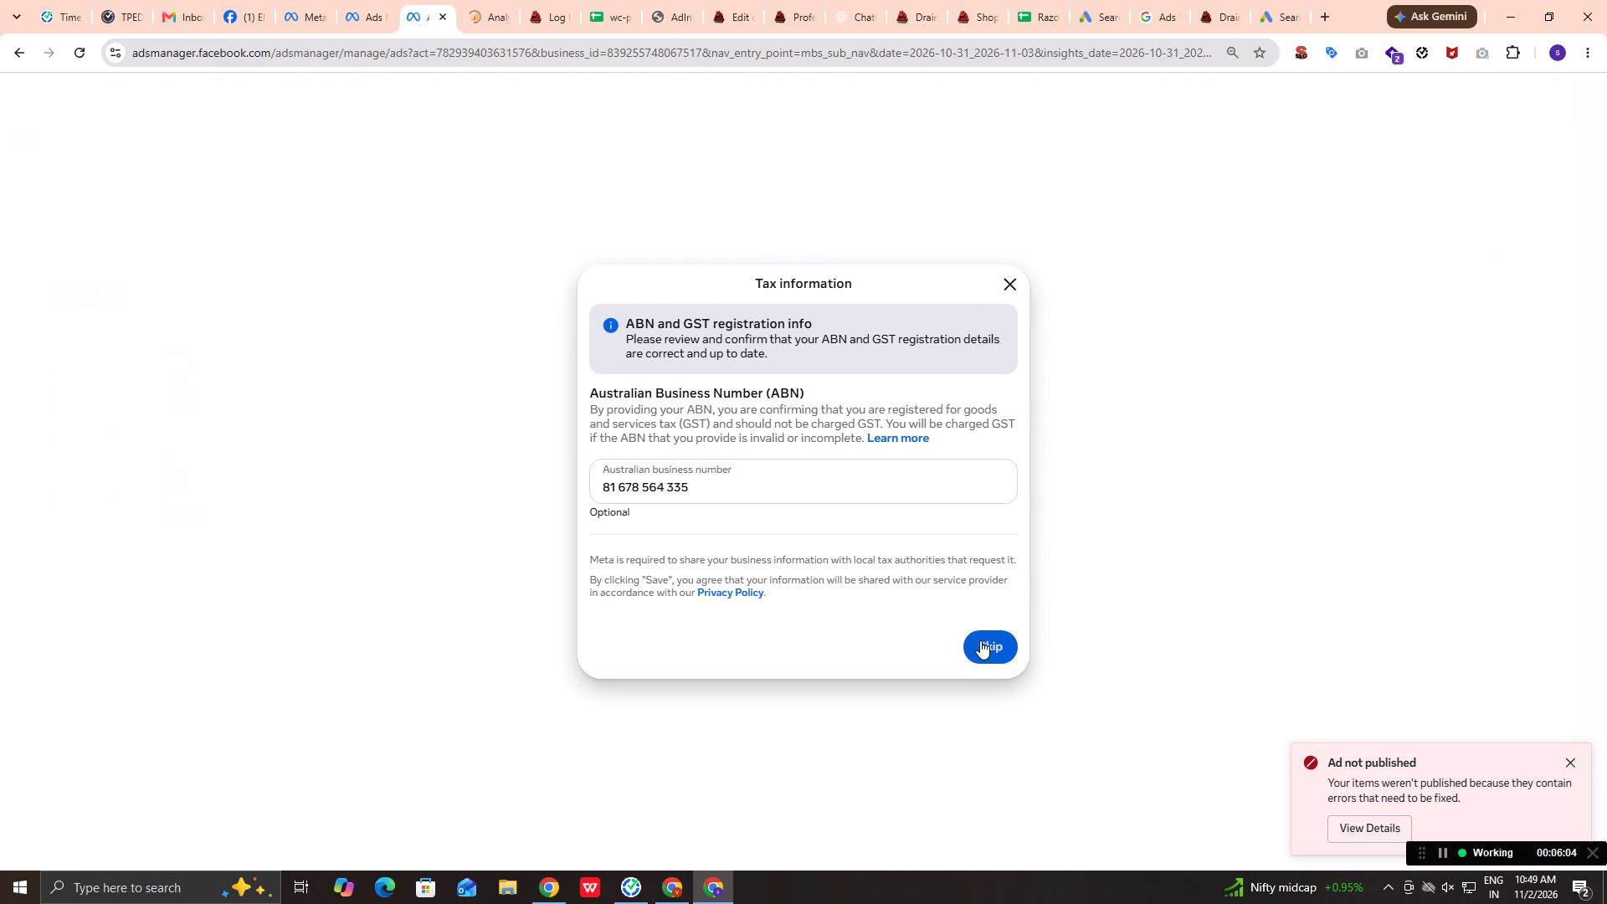
Switch to the other open Ads Manager page, clear the selected ad set and campaign, and return to the full campaigns list.
{"action": "left_click", "coordinate": [364, 0]}
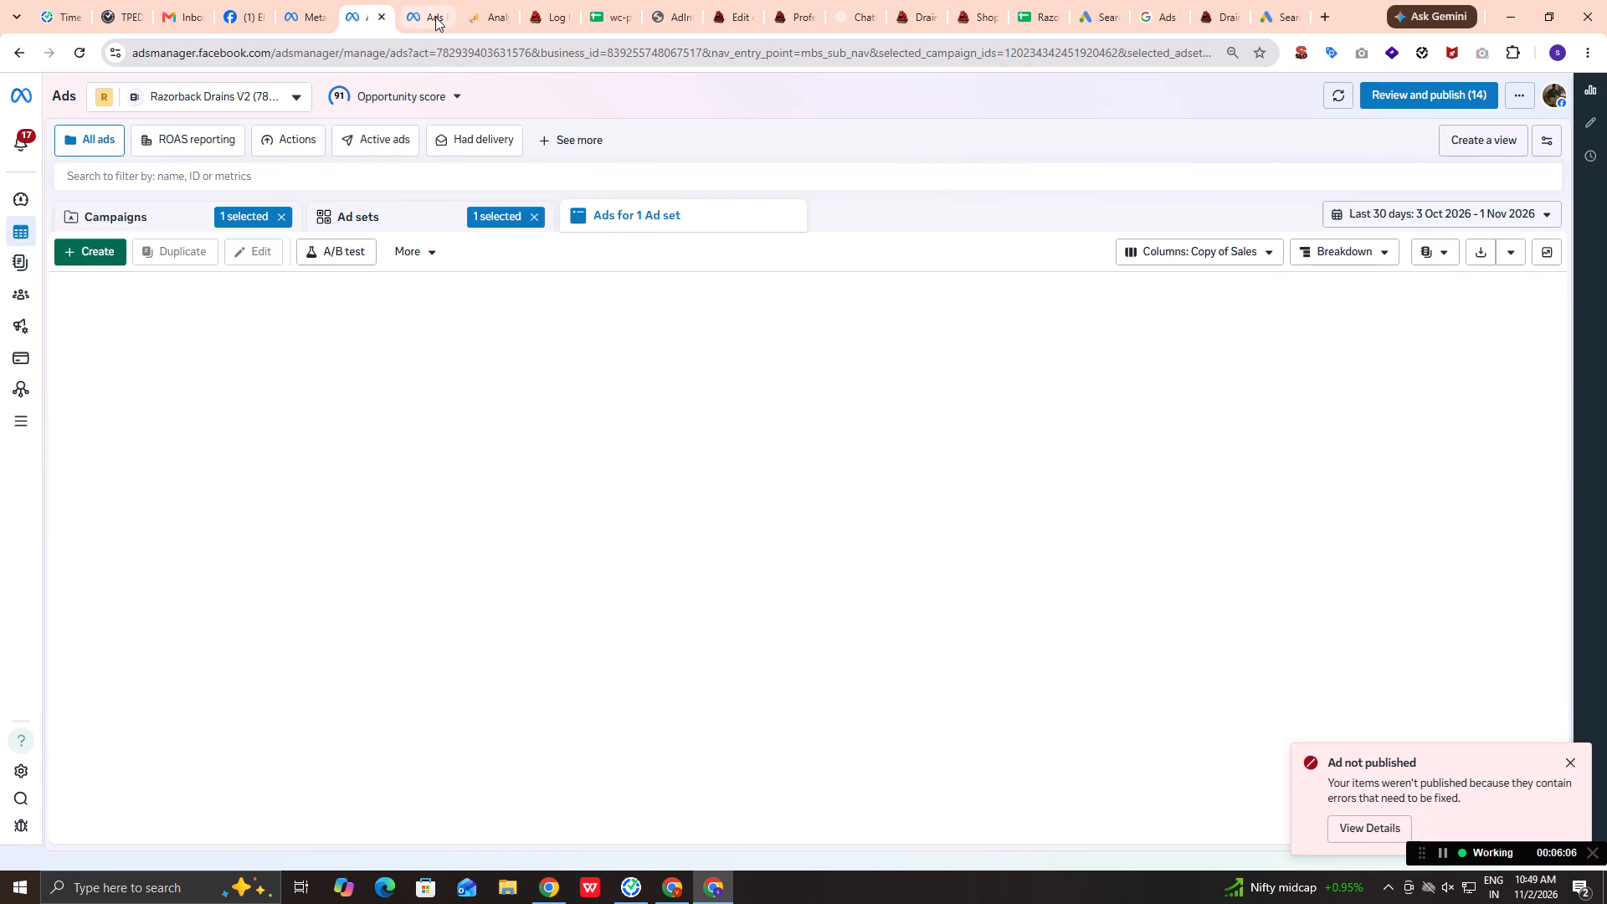
{"action": "left_click", "coordinate": [531, 212]}
{"action": "left_click", "coordinate": [285, 217]}
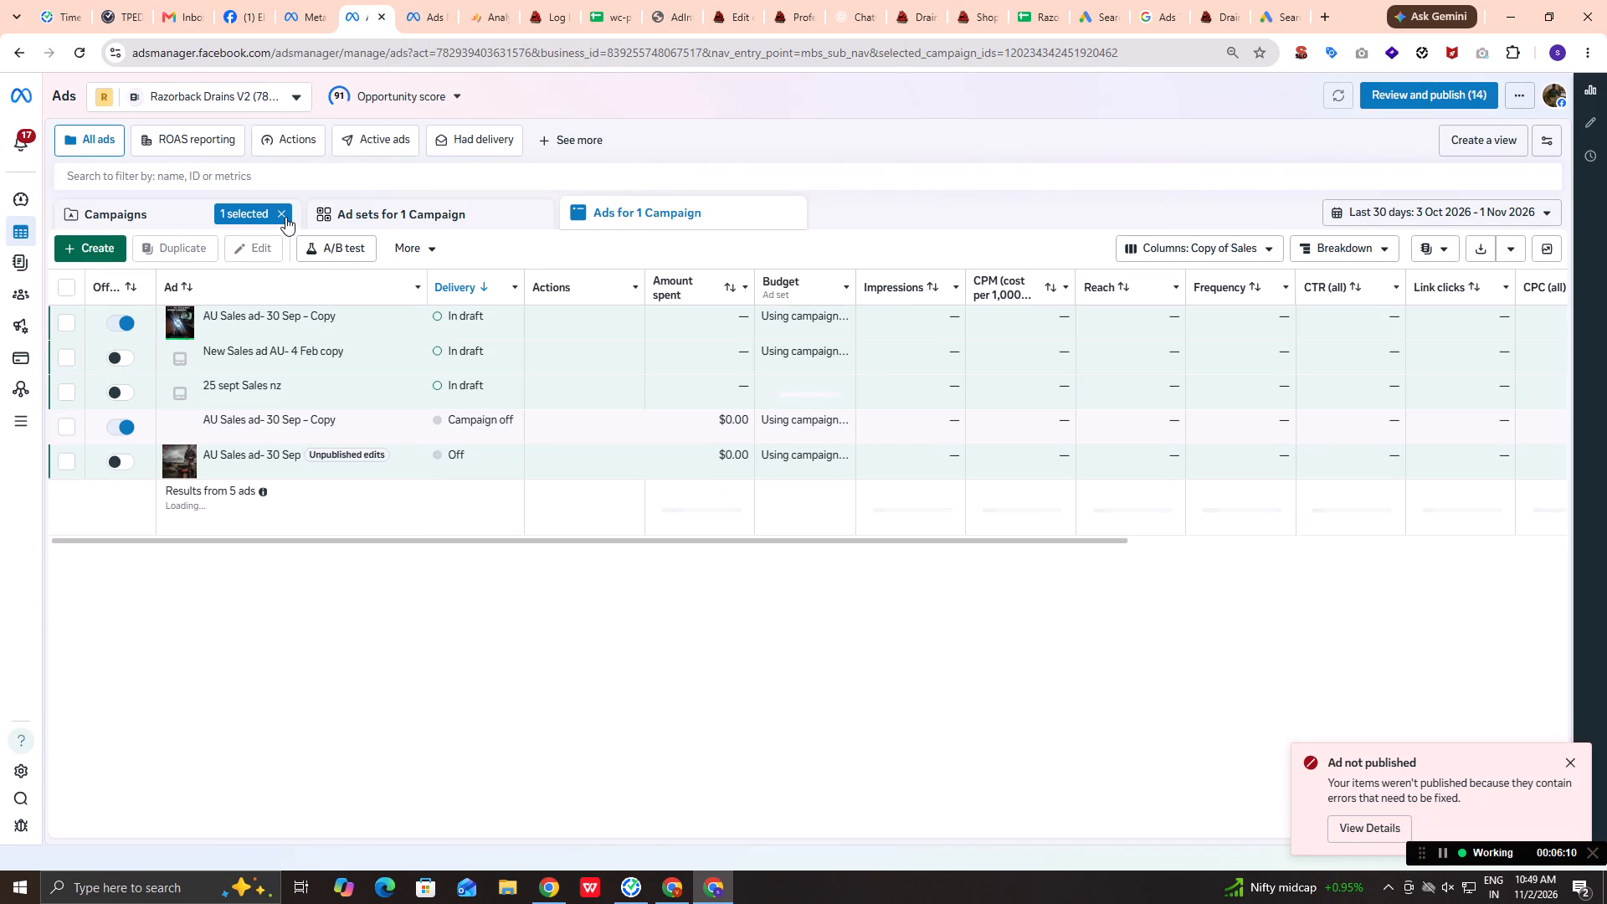
{"action": "left_click", "coordinate": [177, 220]}
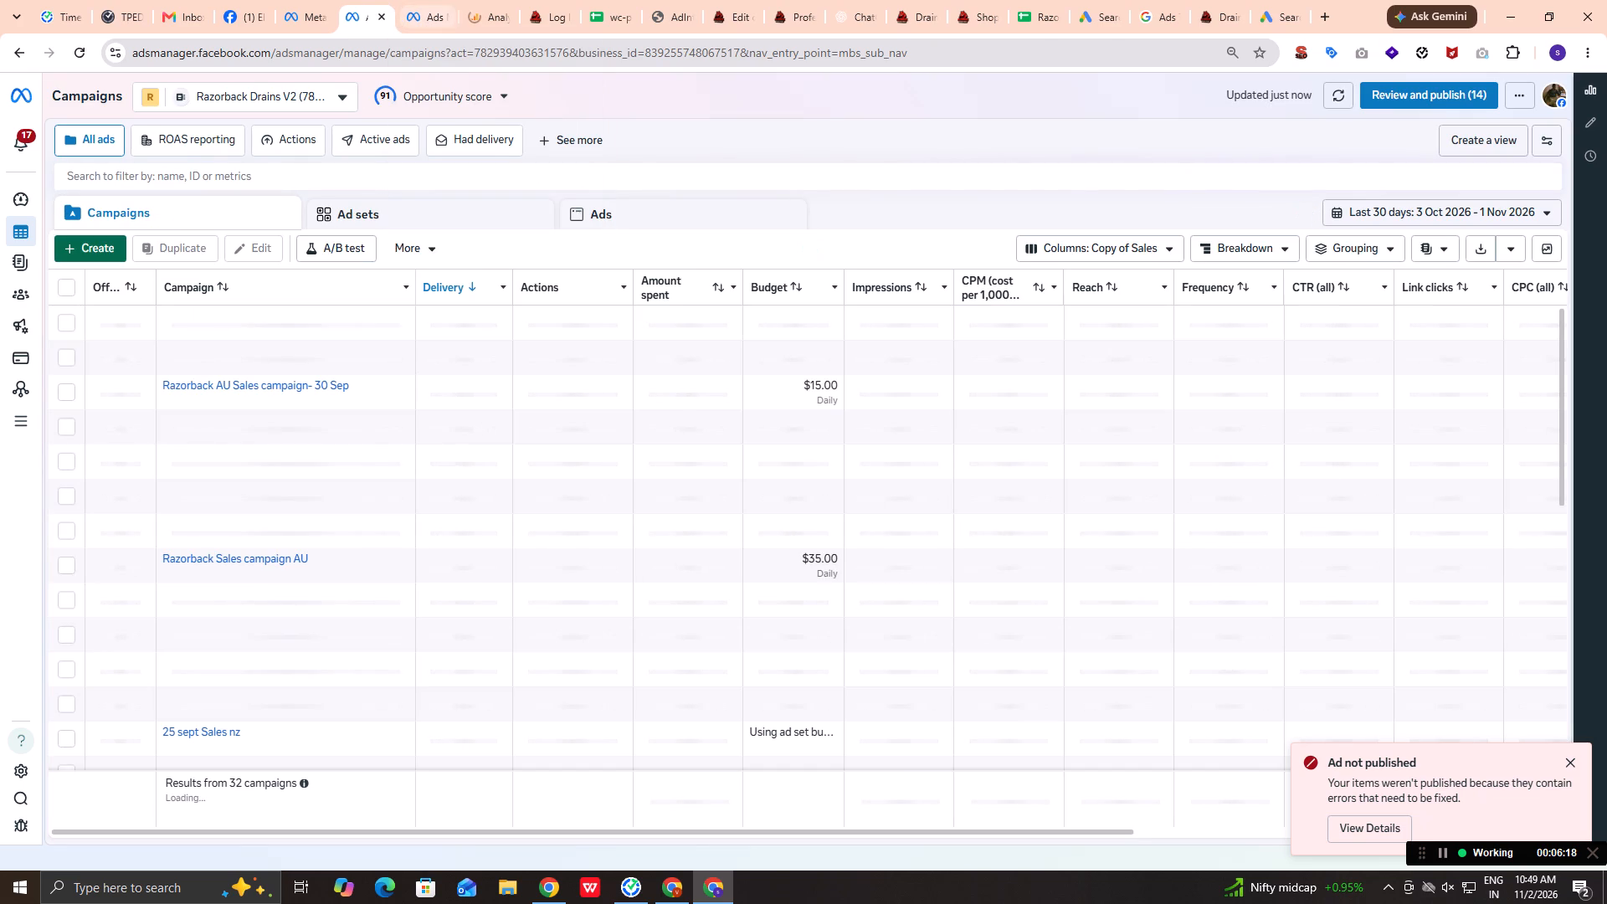
View the error details for the unpublished ad and close the confirmation.
{"action": "left_click", "coordinate": [1380, 834]}
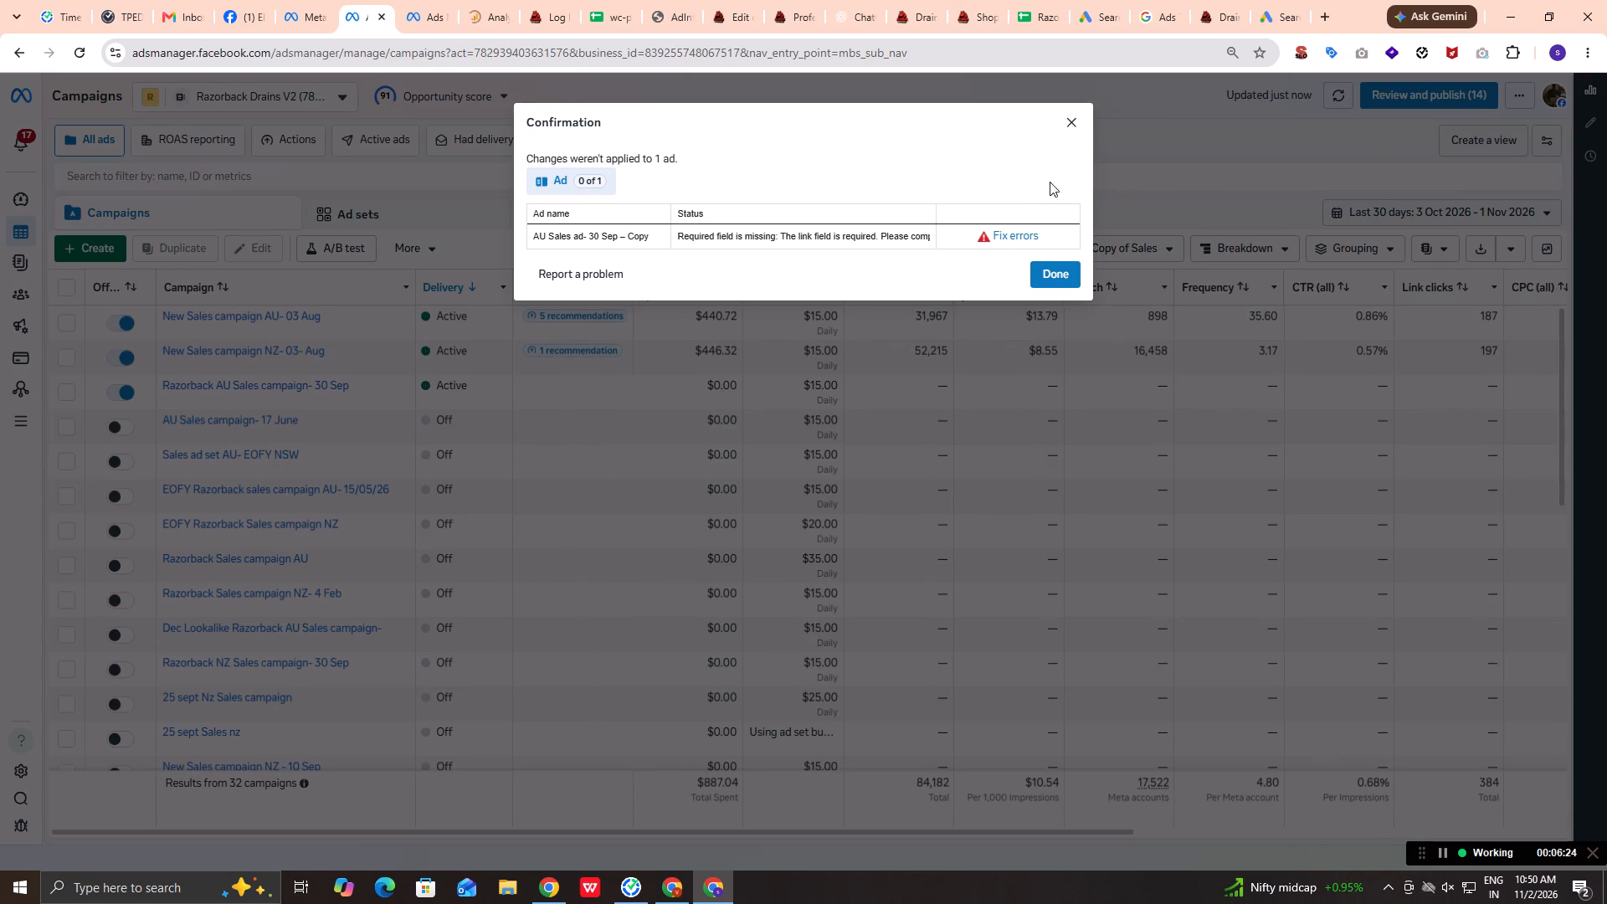
{"action": "left_click", "coordinate": [1048, 272]}
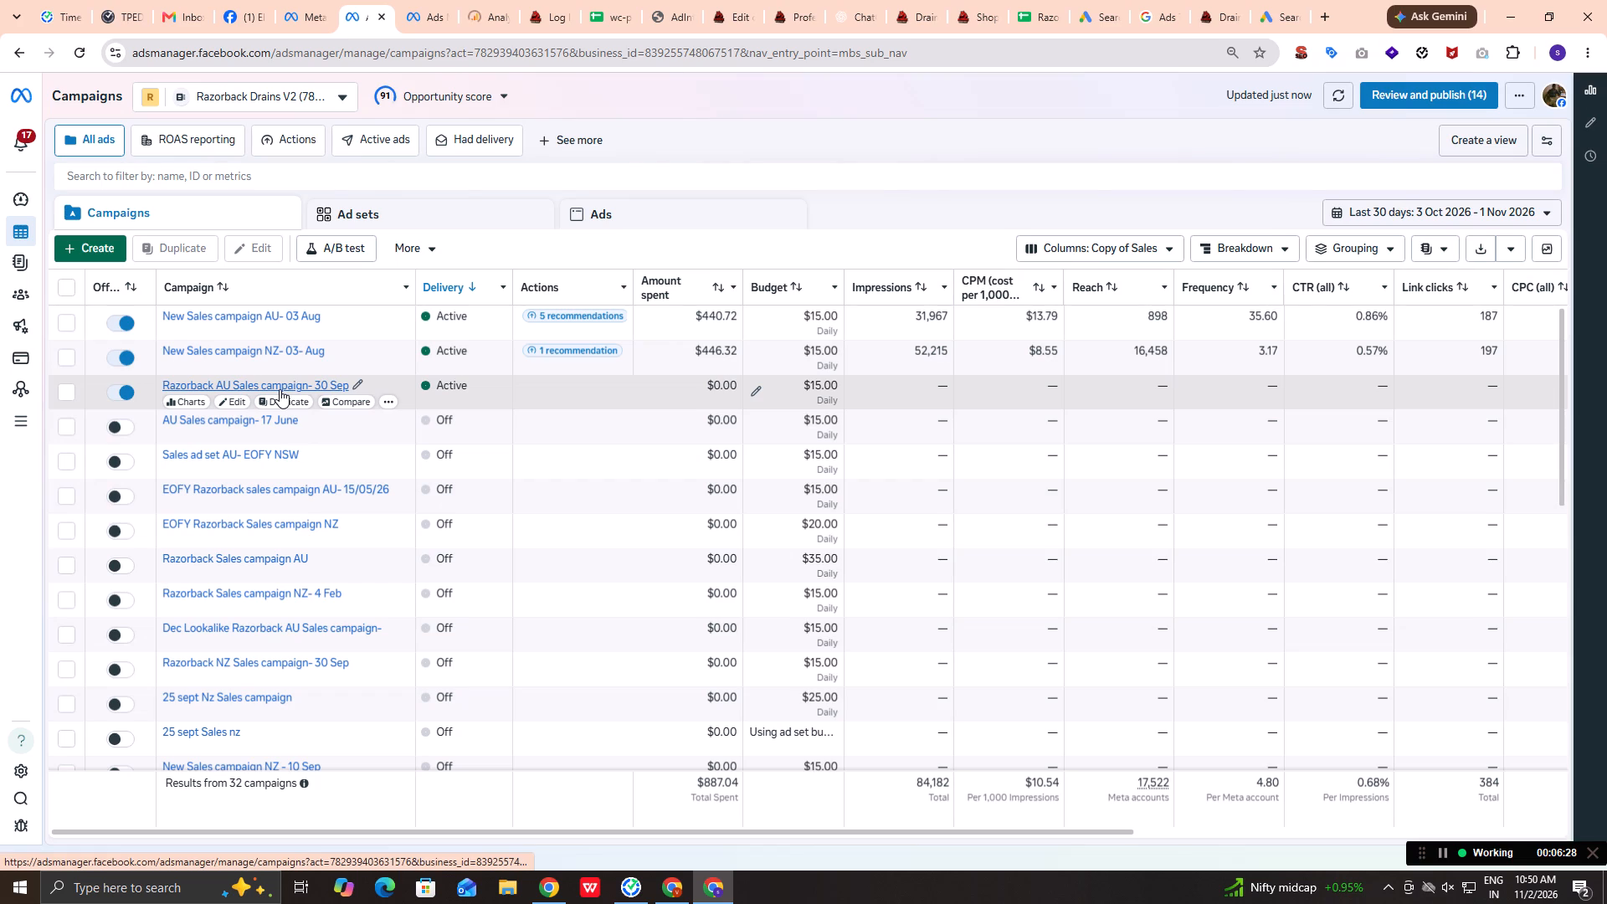
In Razorback AU Sales campaign- 30 Sep, AU Sales ad set- 30 Sep, open the non-draft AU Sales ad- 30 Sep – Copy for editing.
{"action": "left_click", "coordinate": [280, 389]}
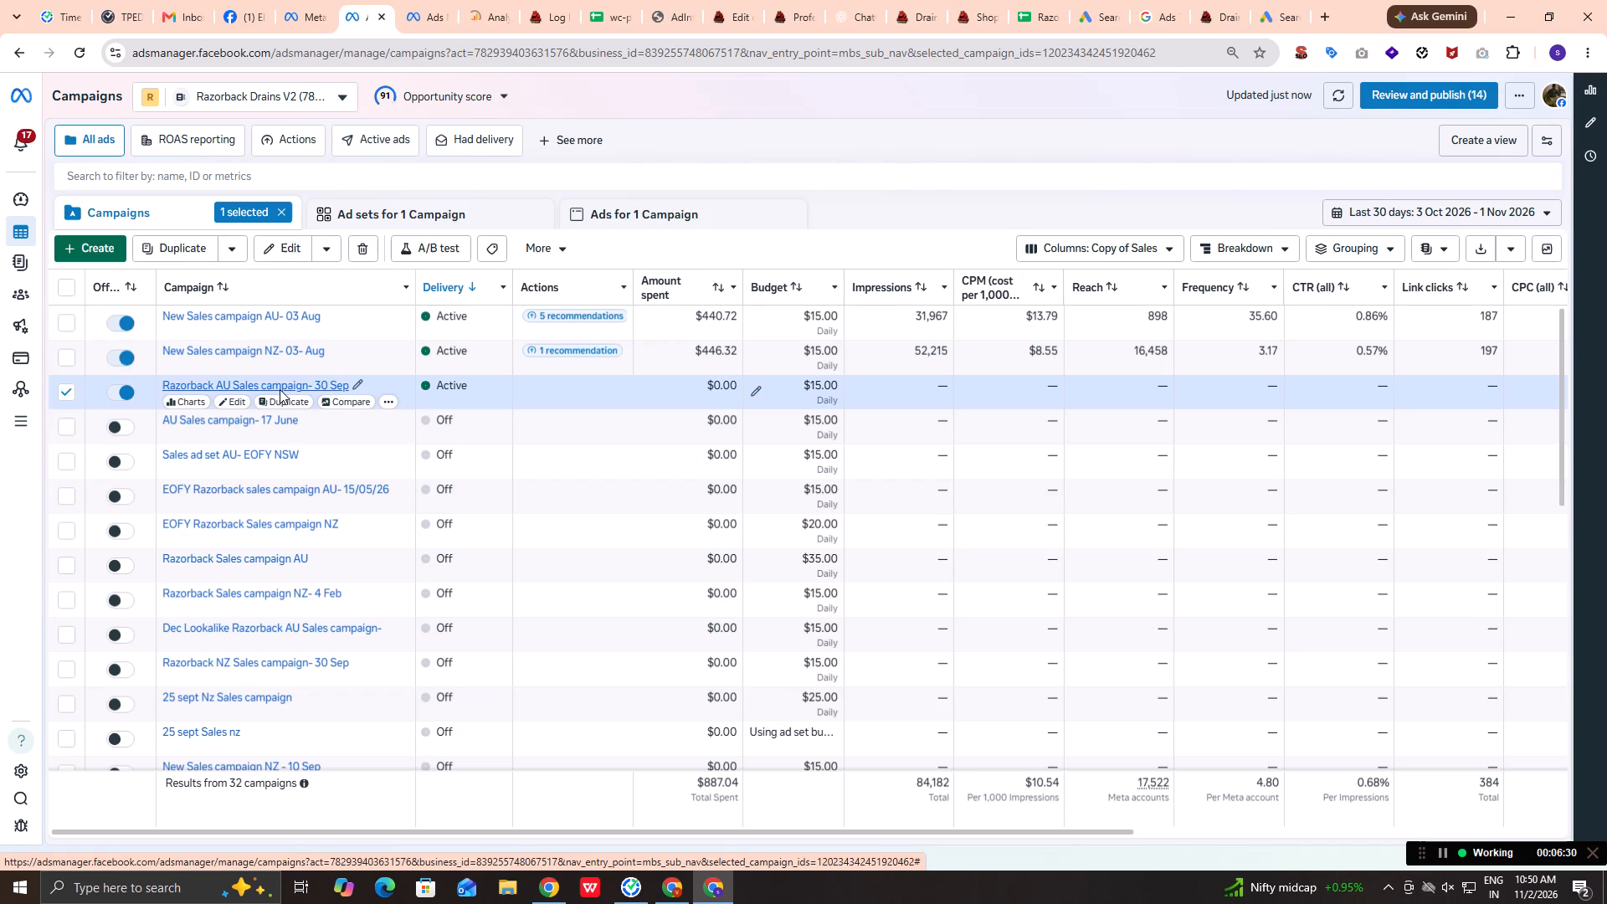
{"action": "left_click", "coordinate": [280, 389]}
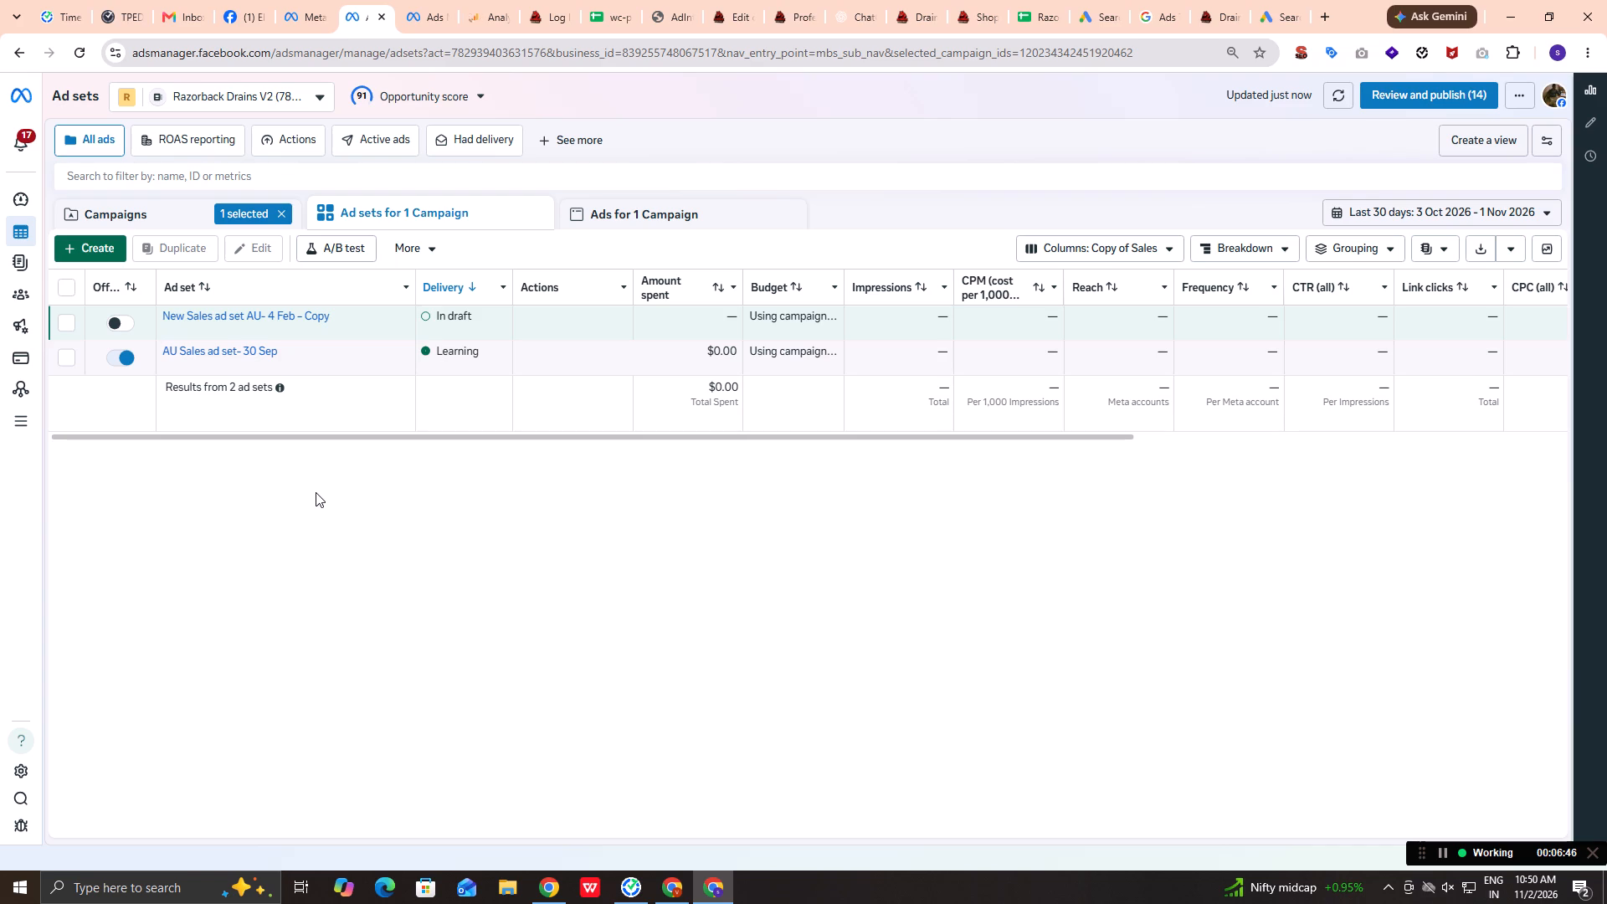
{"action": "left_click", "coordinate": [232, 352]}
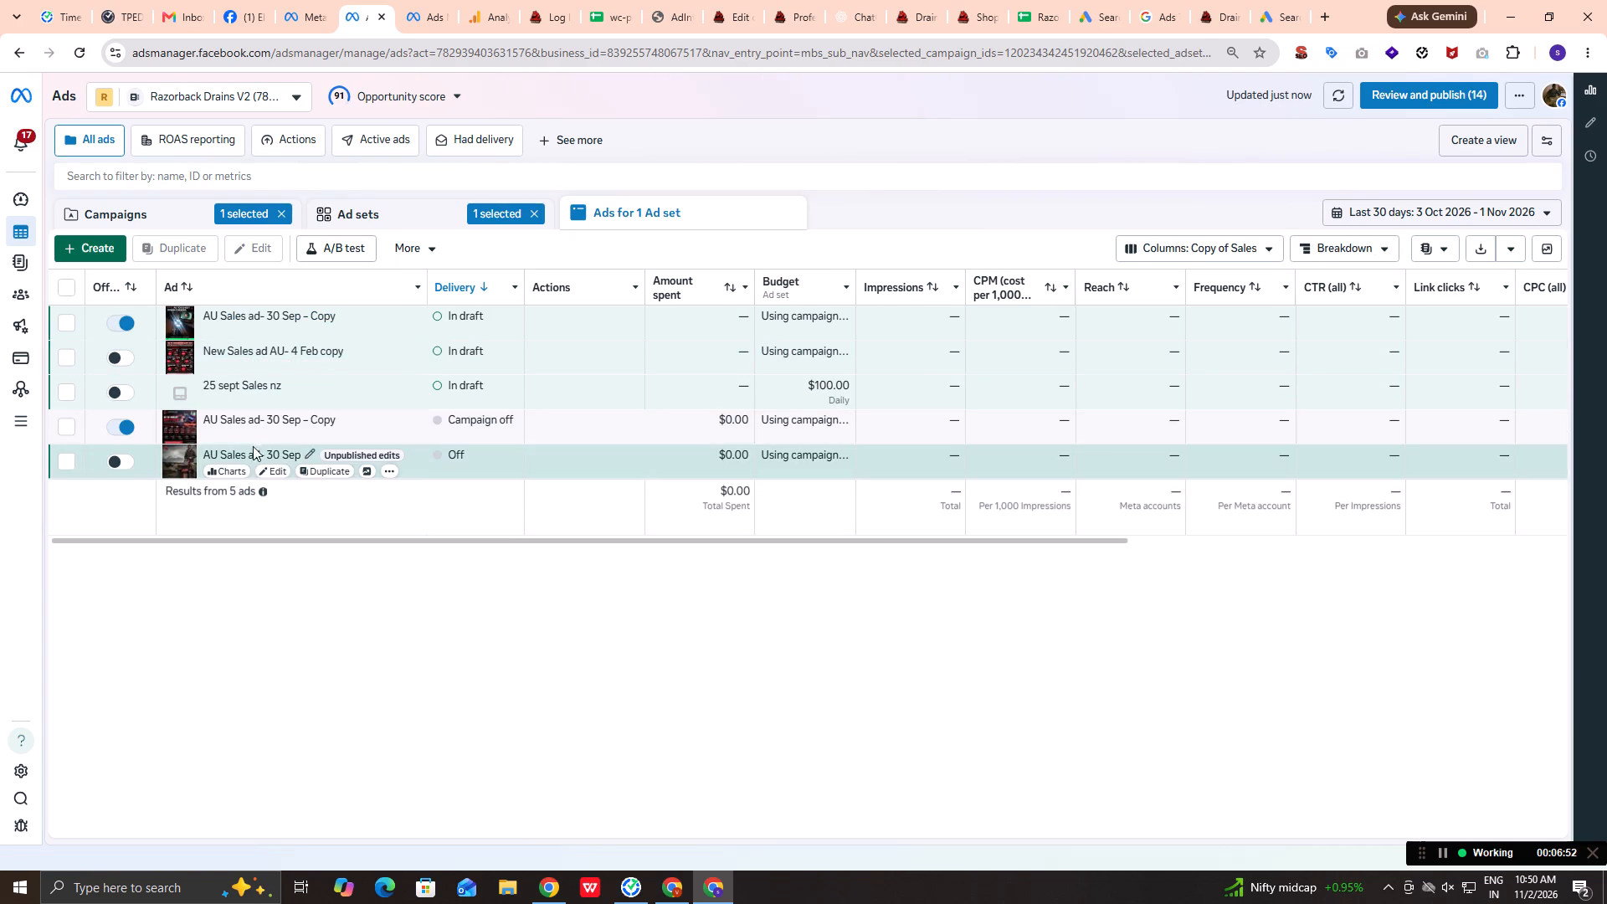
{"action": "left_click", "coordinate": [275, 433]}
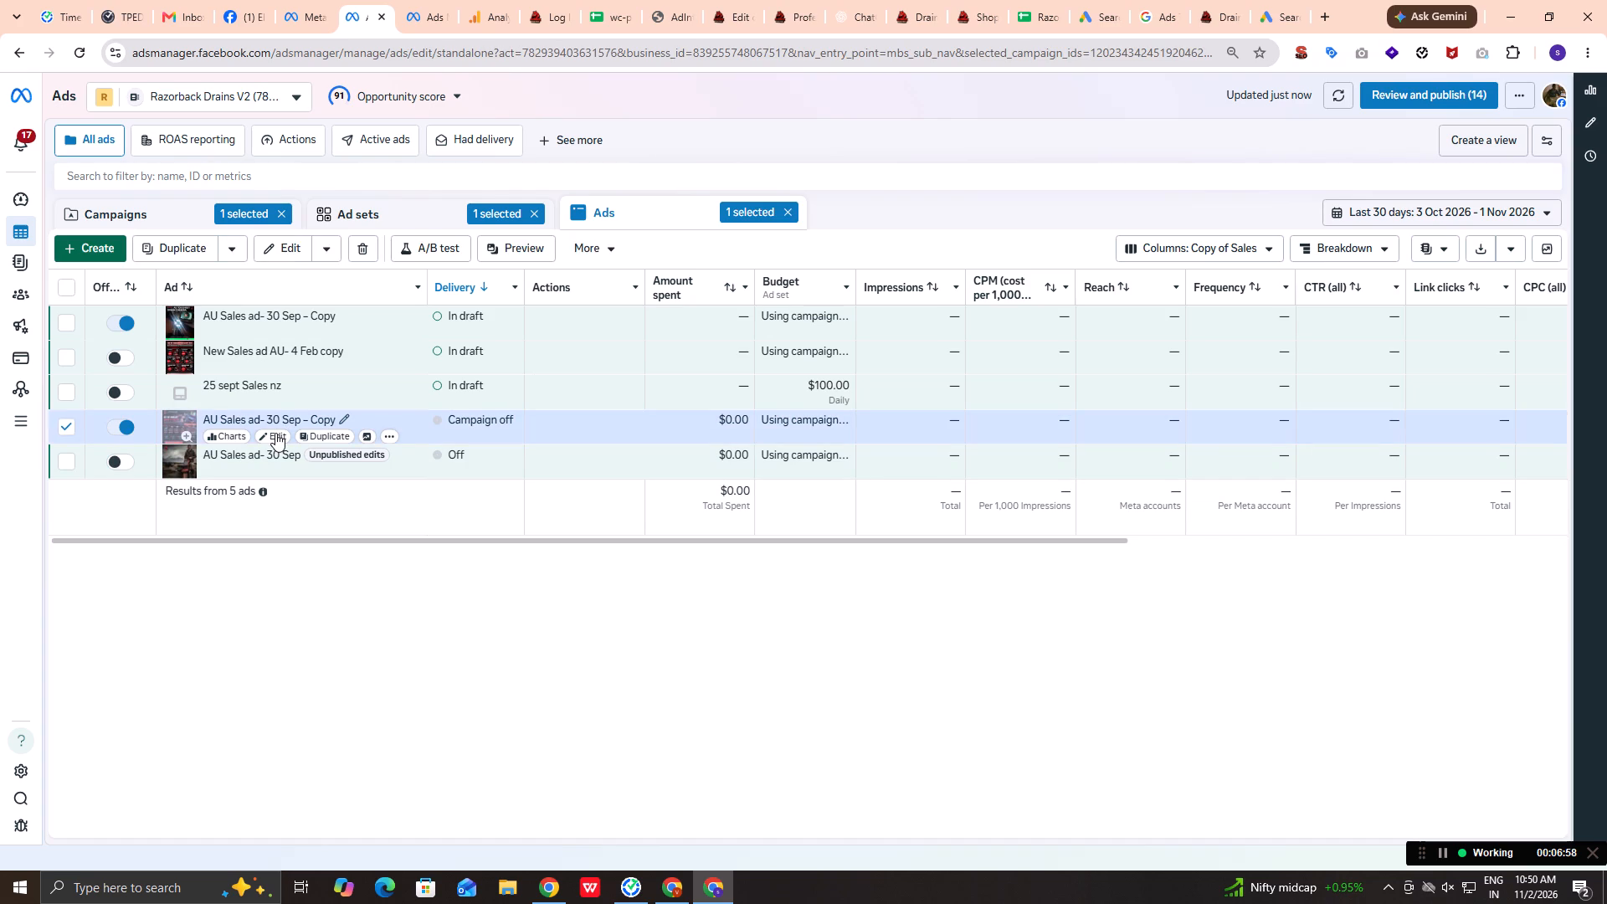
{"action": "left_click", "coordinate": [275, 433]}
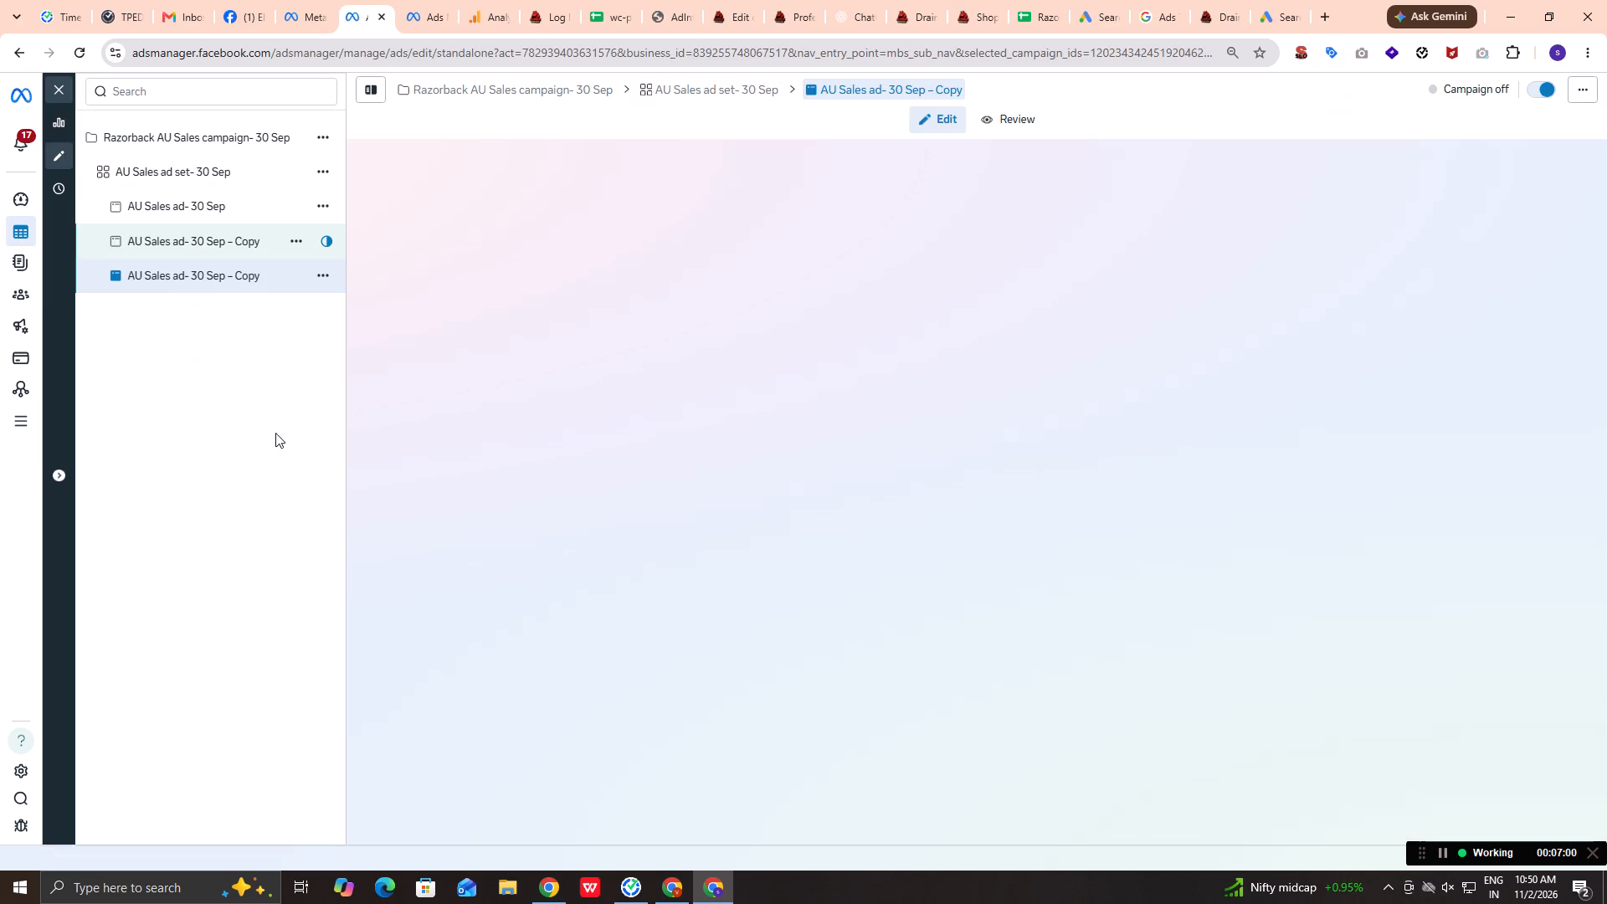
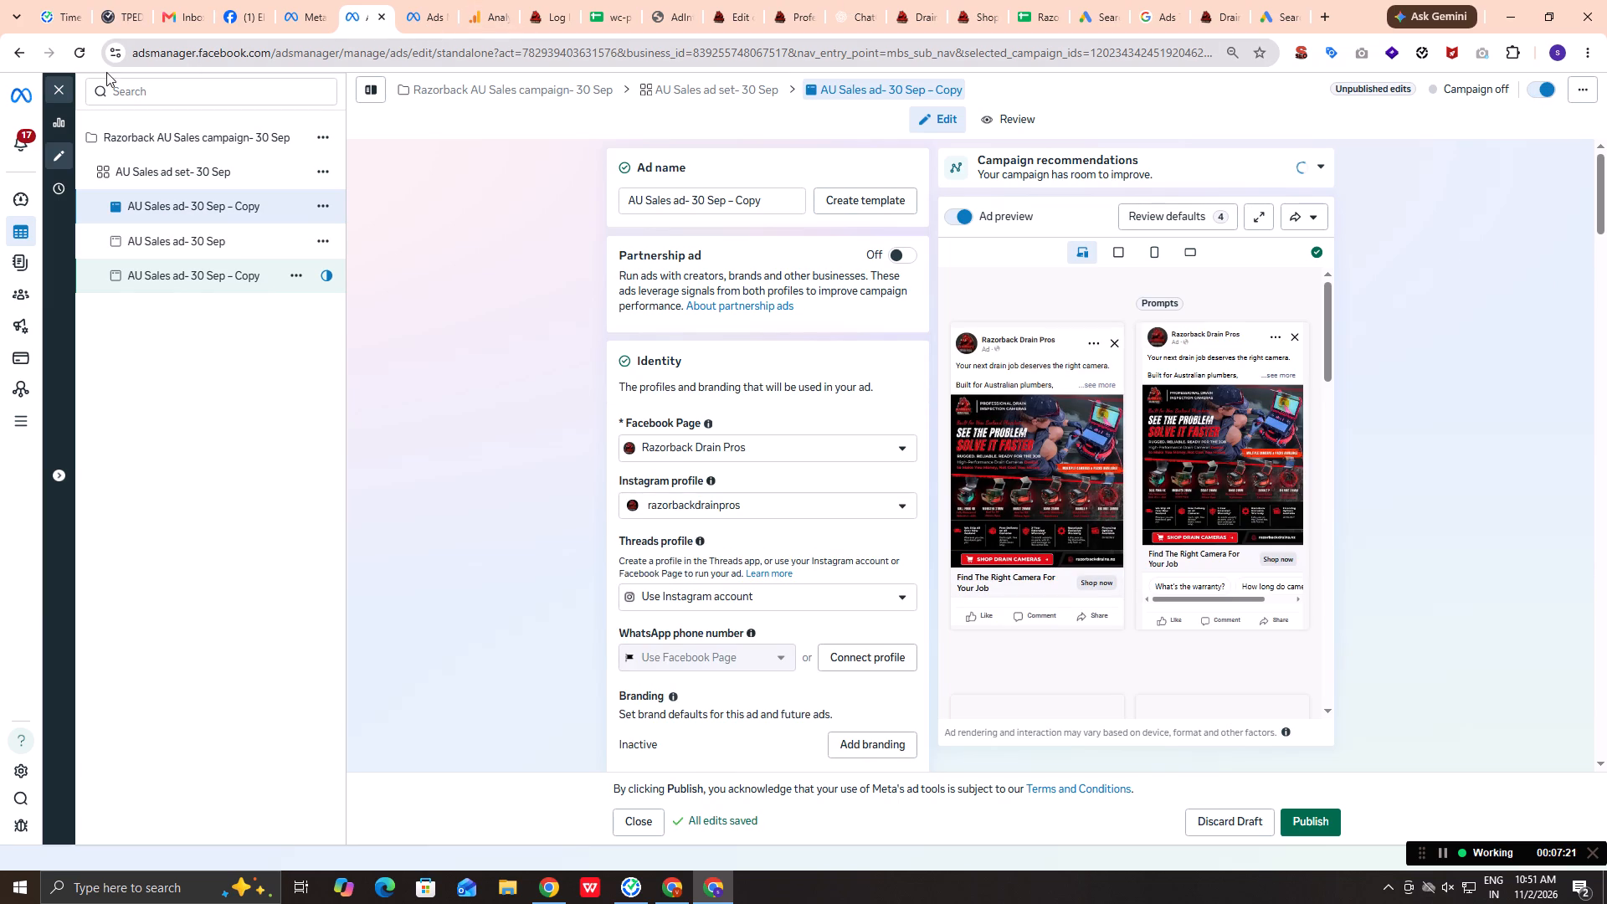
Reload the editing page of AU Sales ad- 30 Sep – Copy.
{"action": "left_click", "coordinate": [79, 52]}
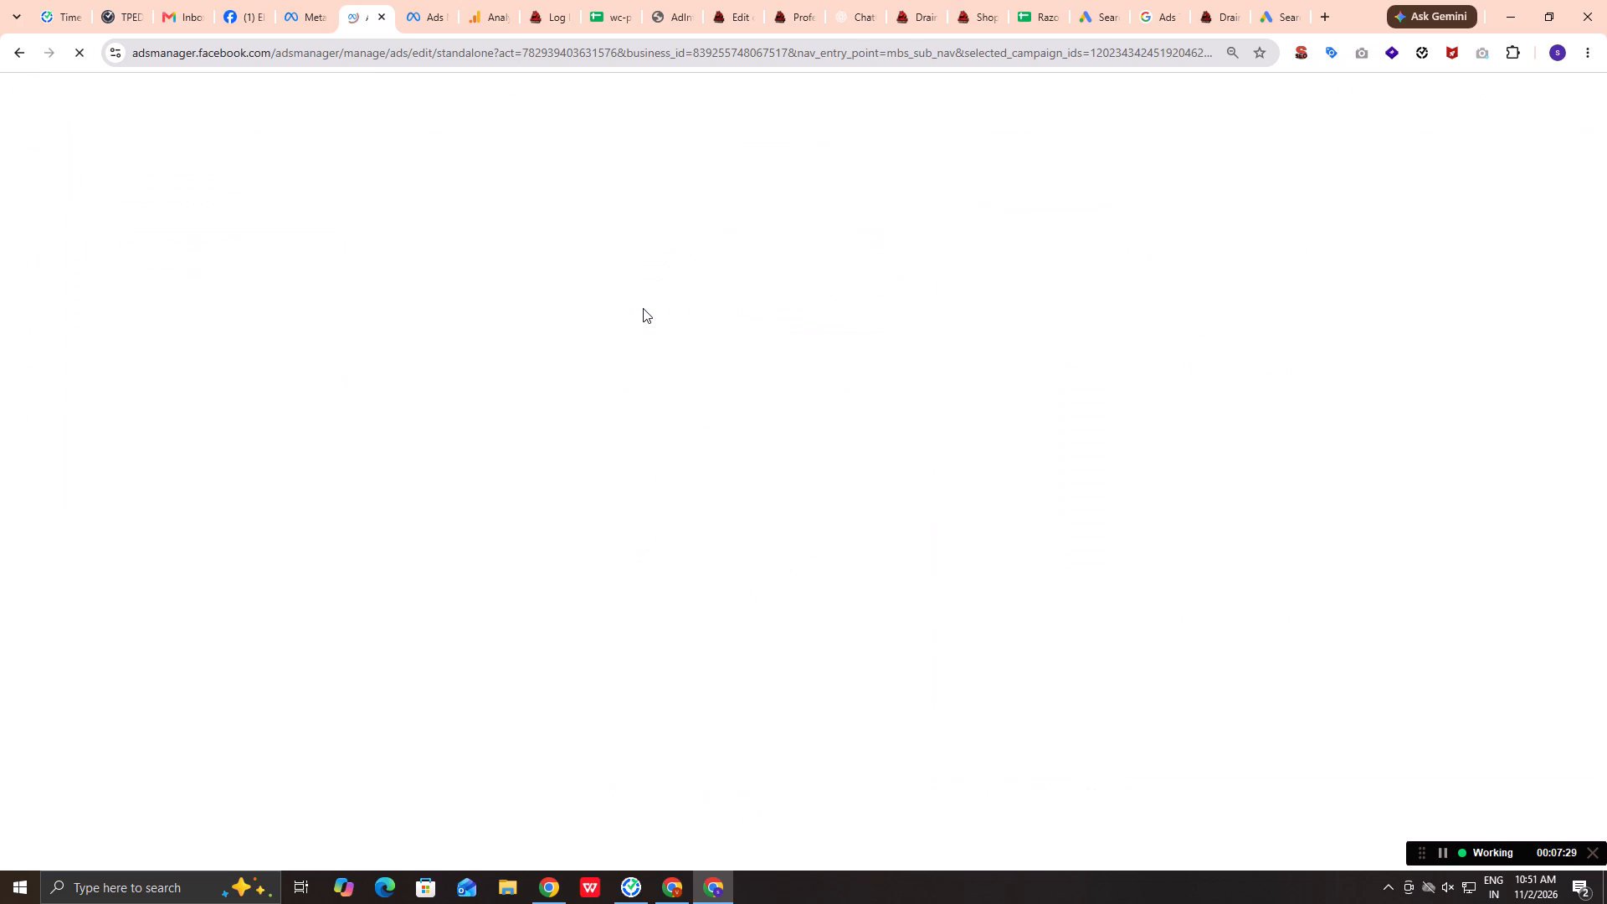
{"action": "scroll", "coordinate": [643, 308], "scroll_direction": "up", "scroll_amount": 1}
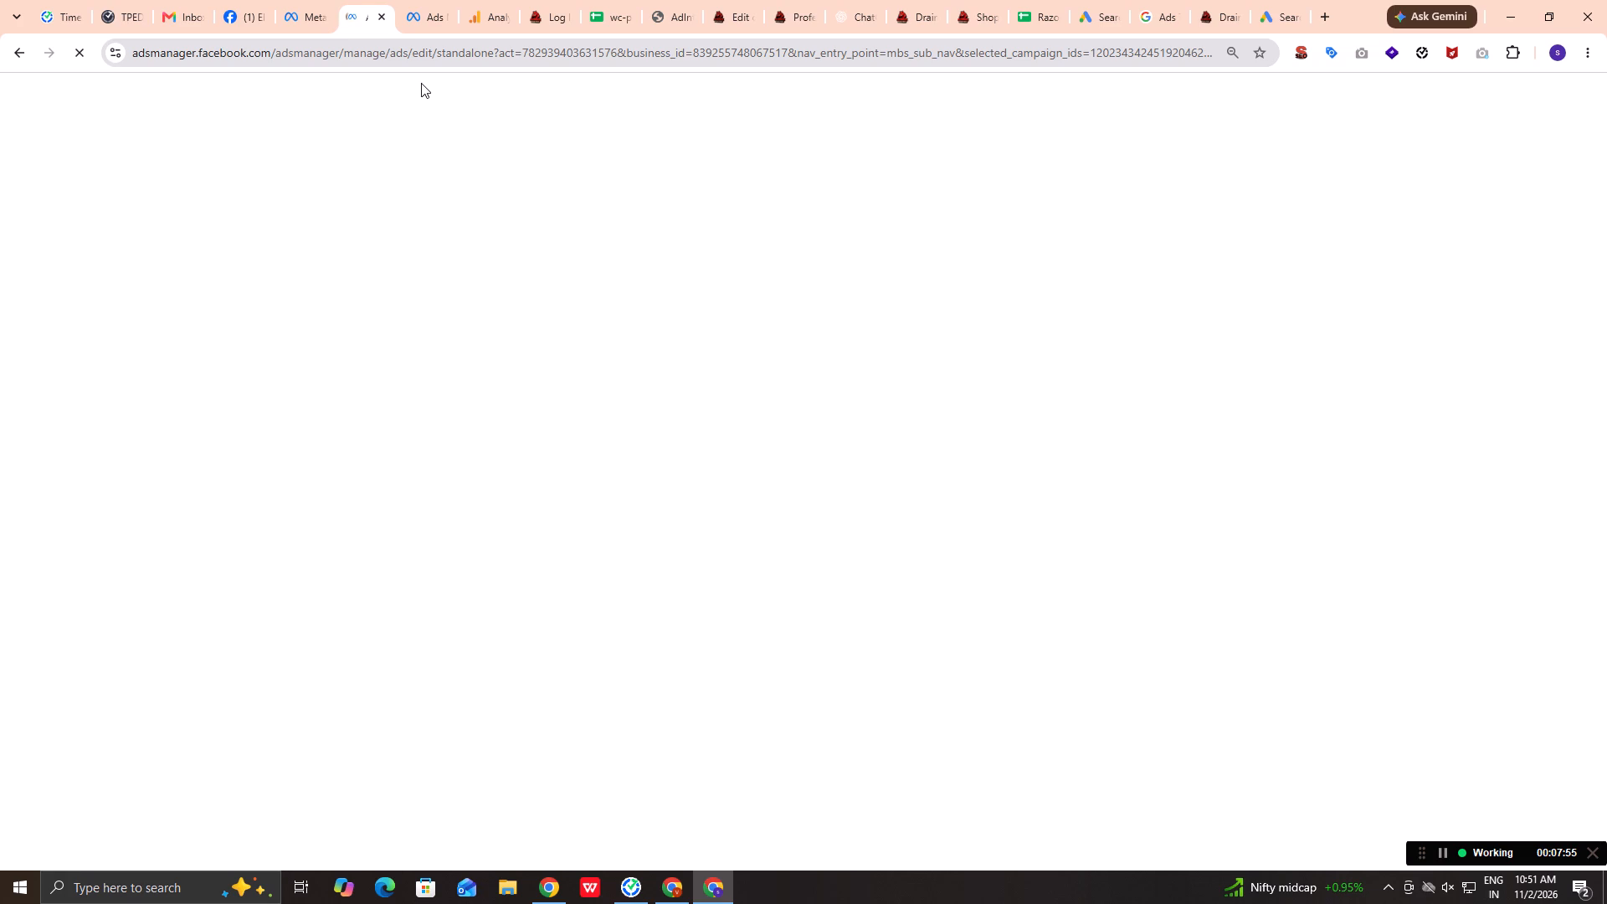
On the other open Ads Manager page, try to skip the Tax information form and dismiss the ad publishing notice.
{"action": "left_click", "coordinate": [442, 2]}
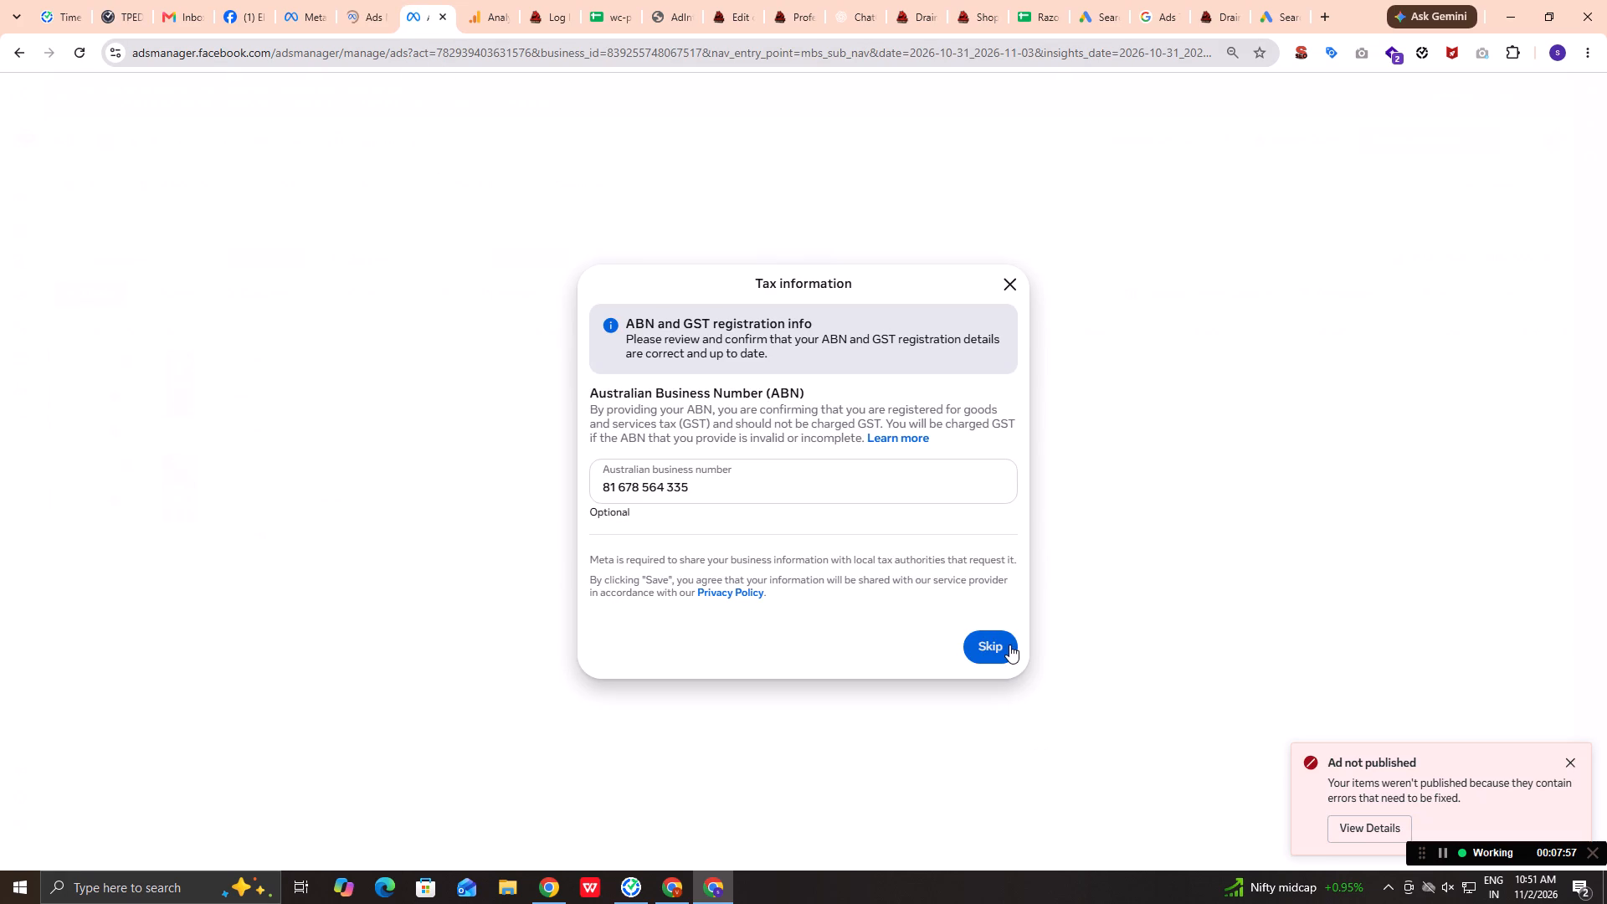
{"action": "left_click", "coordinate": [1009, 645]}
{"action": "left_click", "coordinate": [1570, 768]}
Return to the open editing page of AU Sales ad- 30 Sep – Copy and publish its unpublished edits.
{"action": "left_click", "coordinate": [362, 6]}
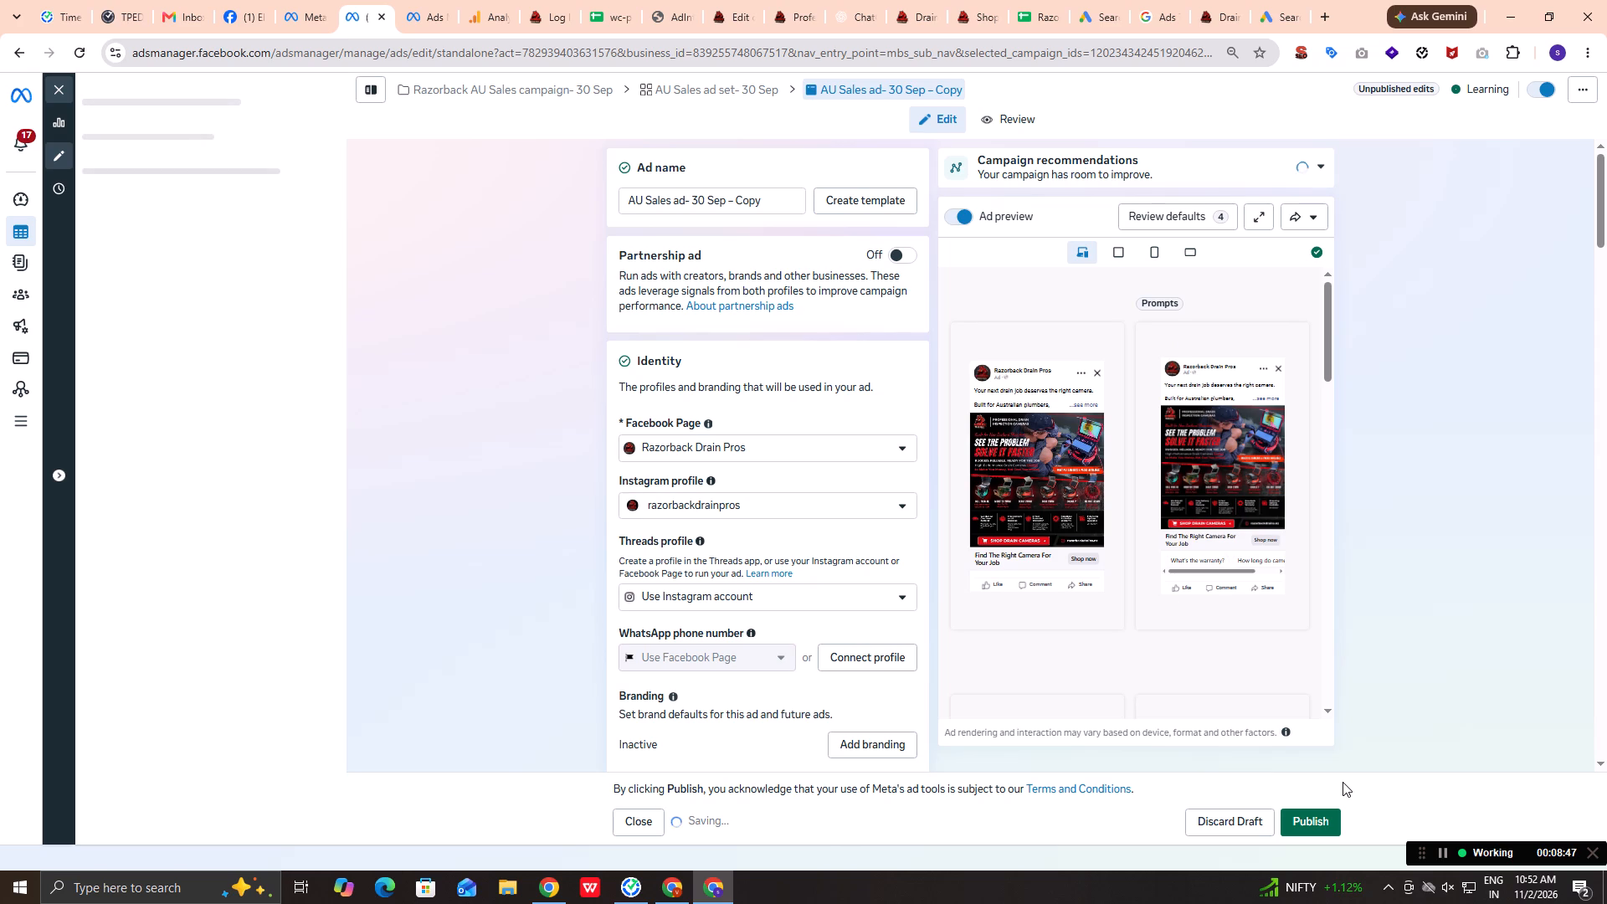
{"action": "left_click", "coordinate": [1319, 827]}
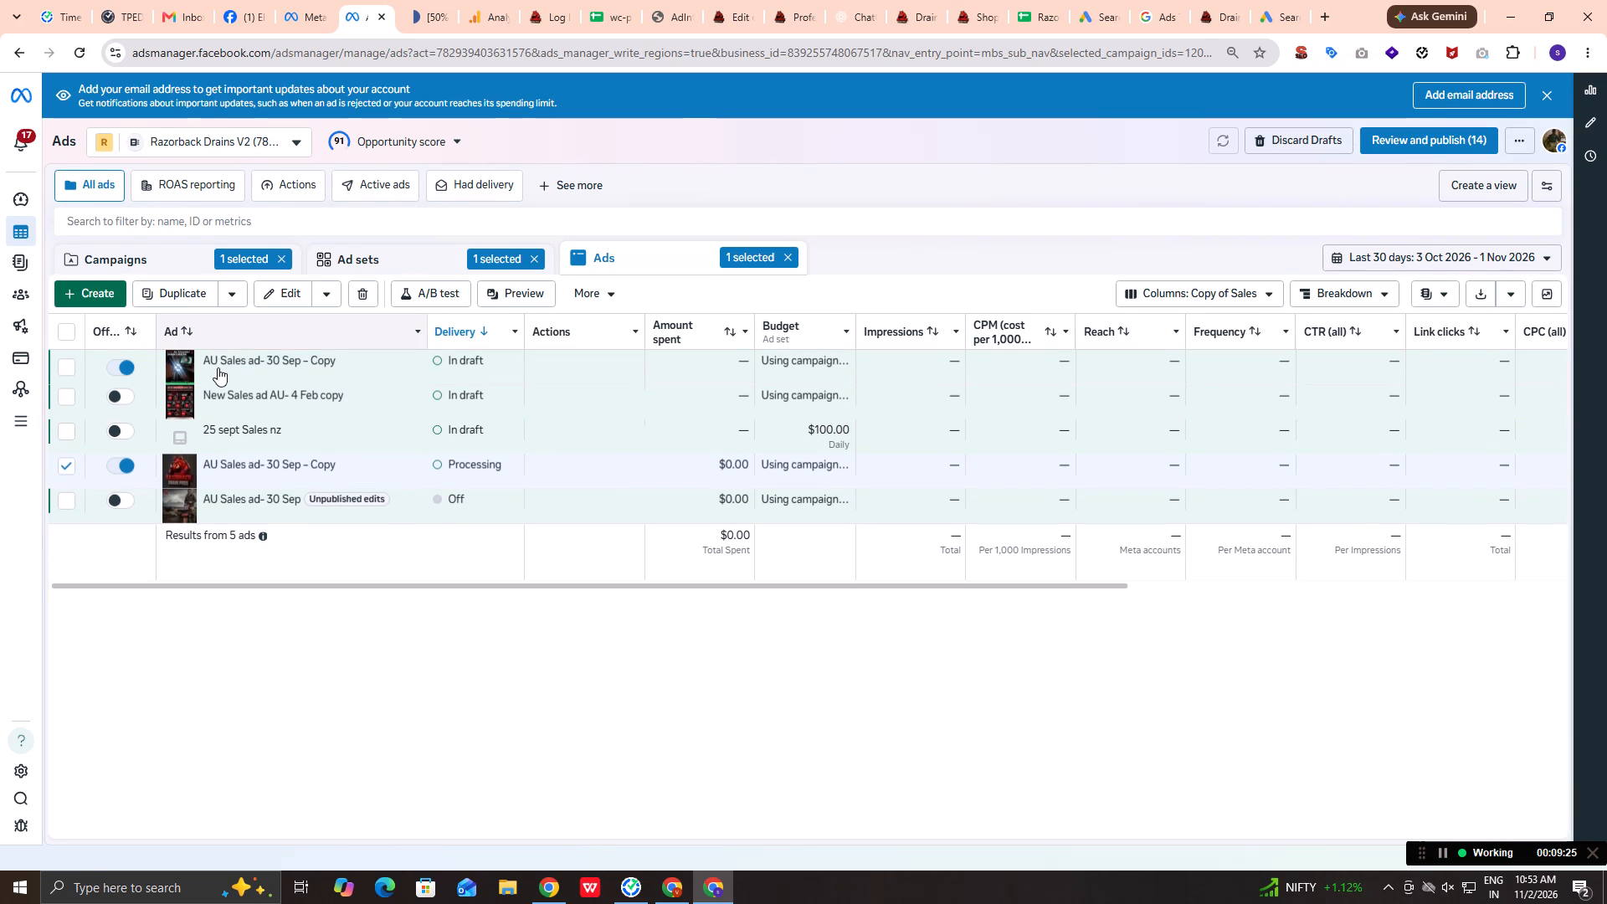
Select the draft AU Sales ad- 30 Sep – Copy and publish only that ad from the draft items review.
{"action": "left_click", "coordinate": [222, 374]}
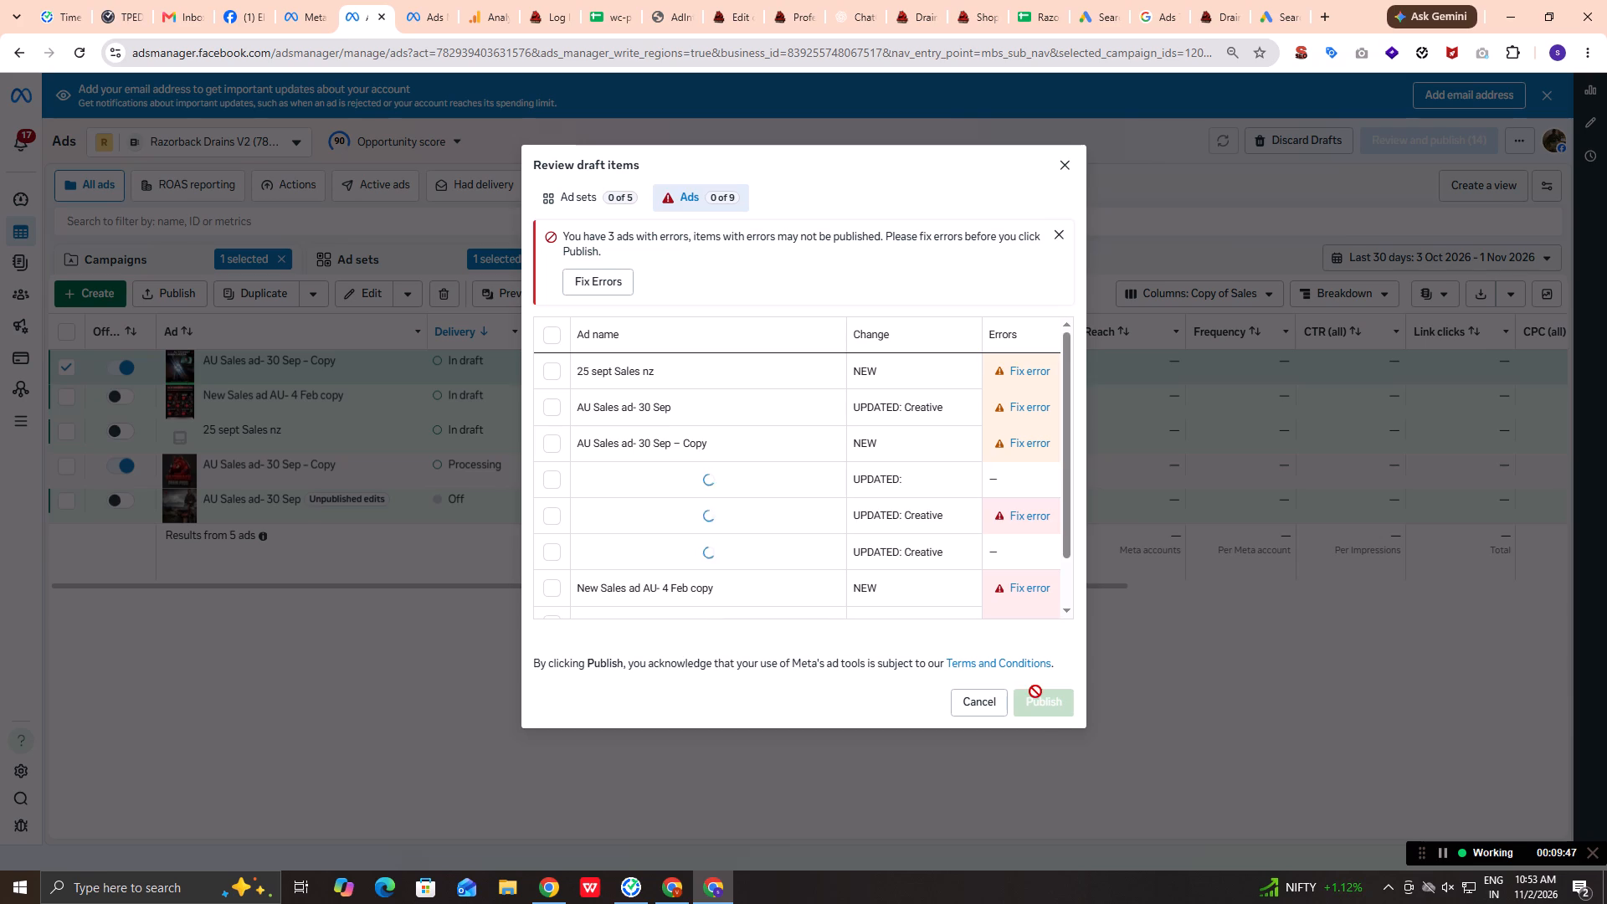
{"action": "scroll", "coordinate": [782, 494], "scroll_direction": "down", "scroll_amount": 3}
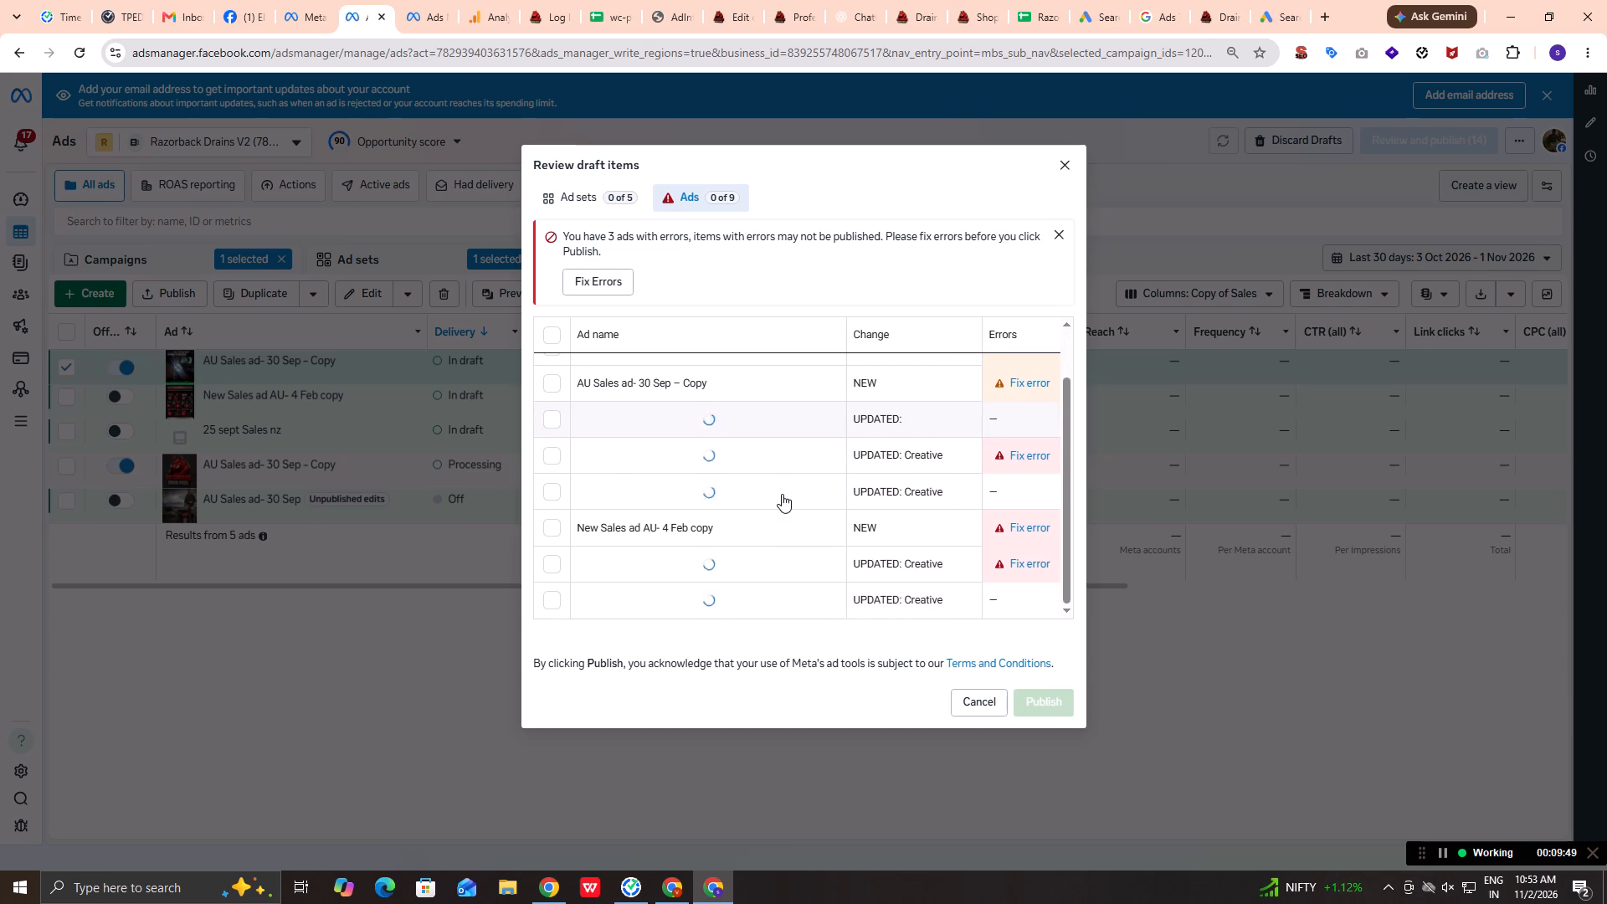
{"action": "scroll", "coordinate": [782, 494], "scroll_direction": "up", "scroll_amount": 2}
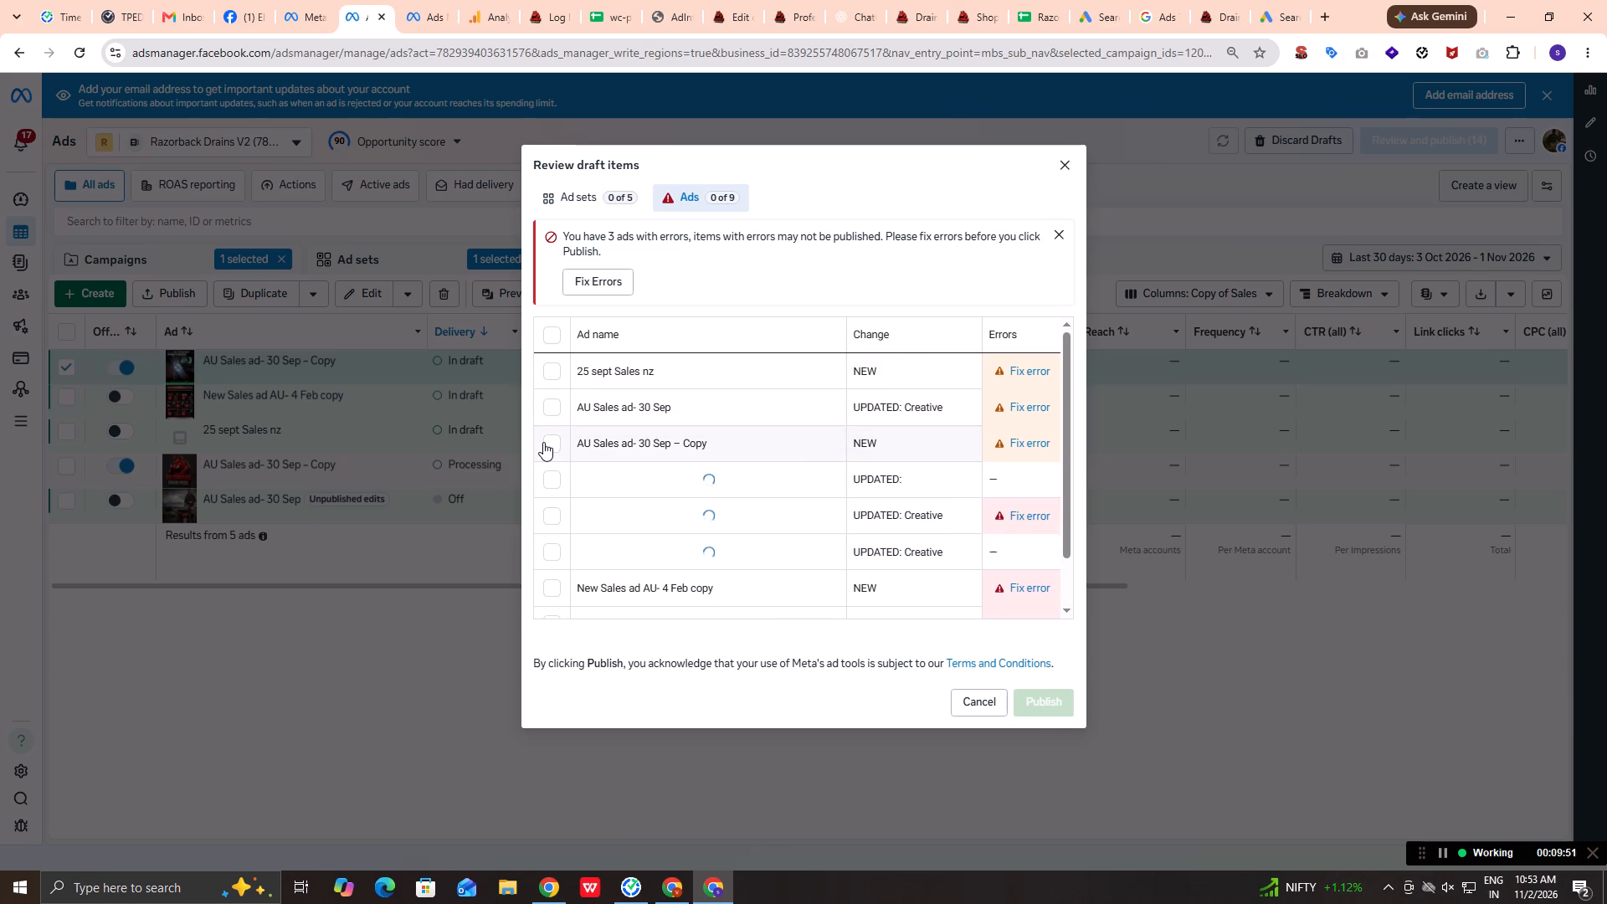
{"action": "left_click", "coordinate": [543, 442]}
{"action": "left_click", "coordinate": [1045, 707]}
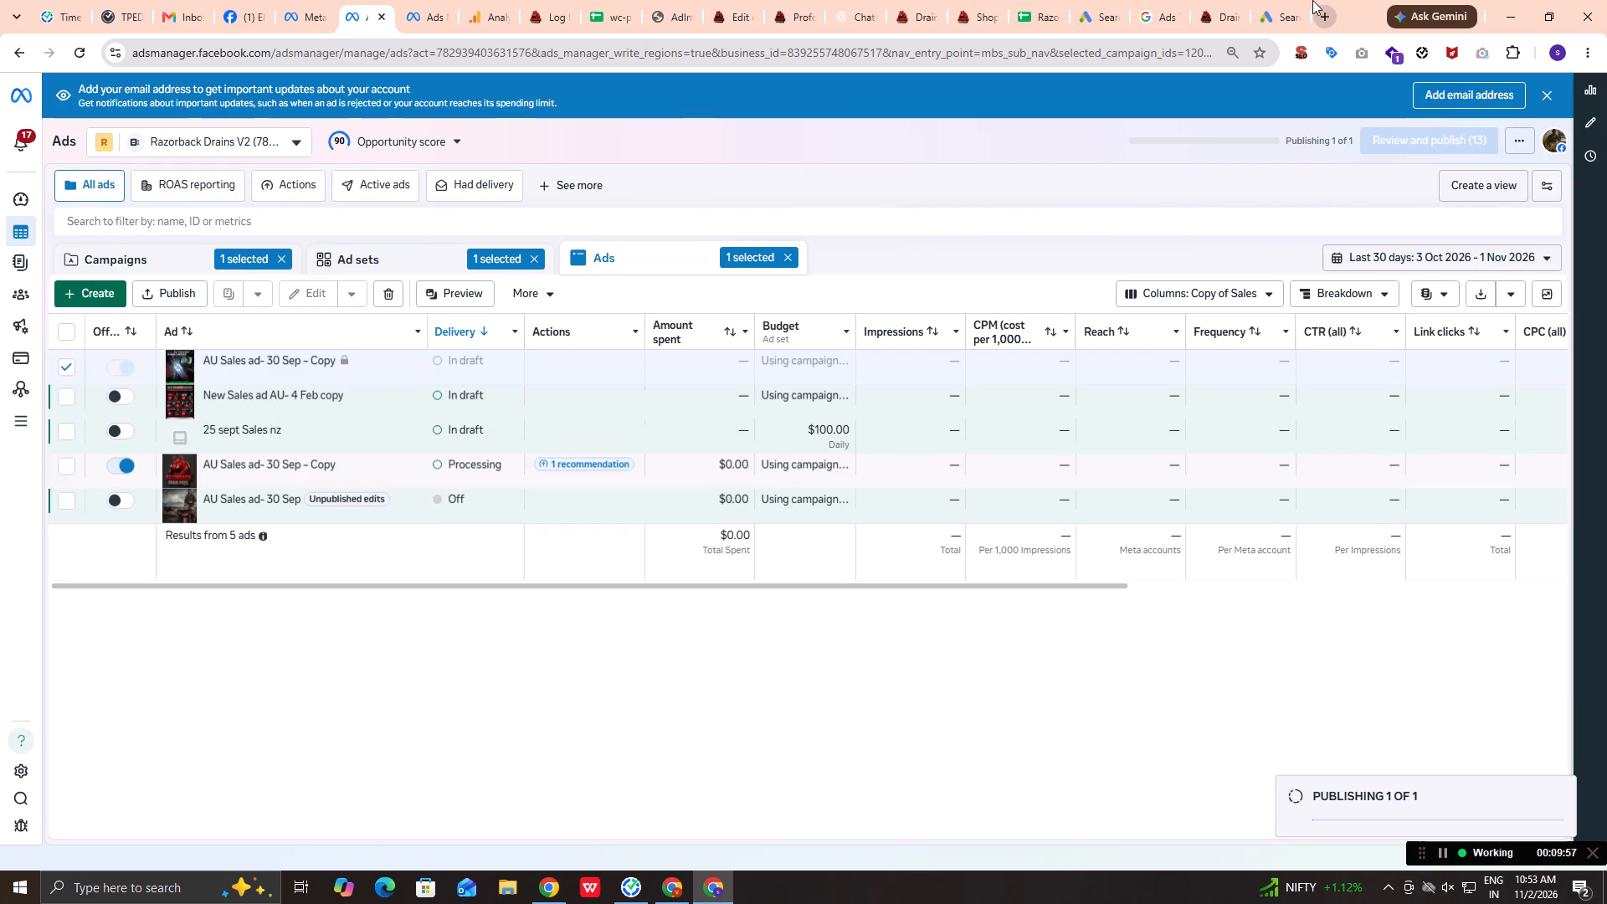
Switch to the Google Ads keywords page and open the account's Campaigns list.
{"action": "left_click", "coordinate": [1264, 8]}
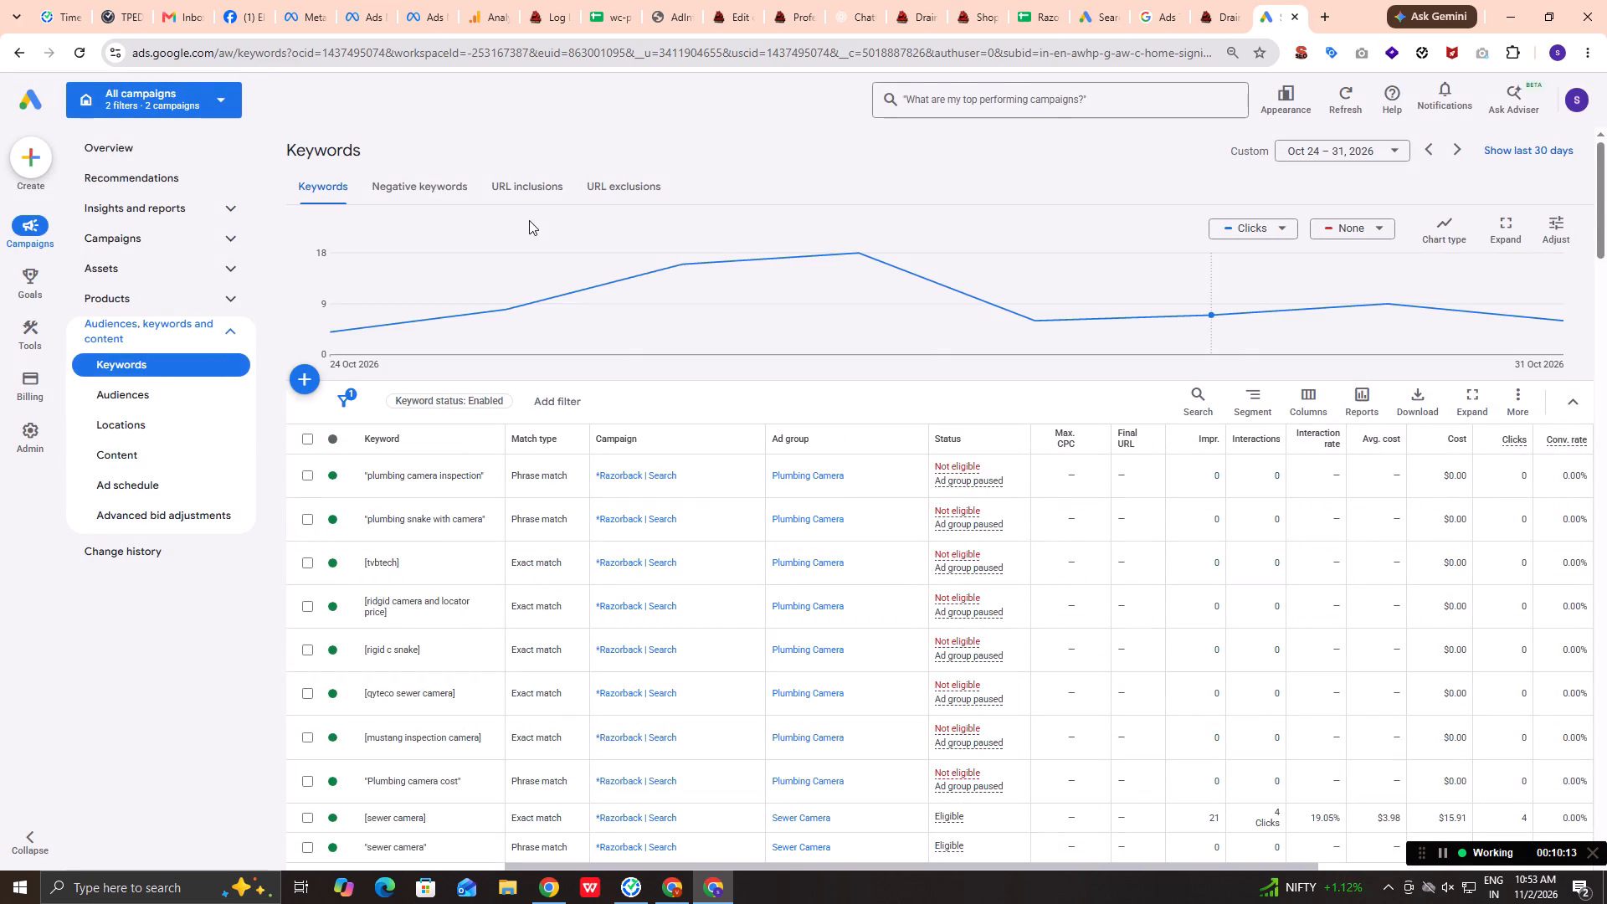
{"action": "left_click", "coordinate": [109, 236]}
{"action": "left_click", "coordinate": [149, 267]}
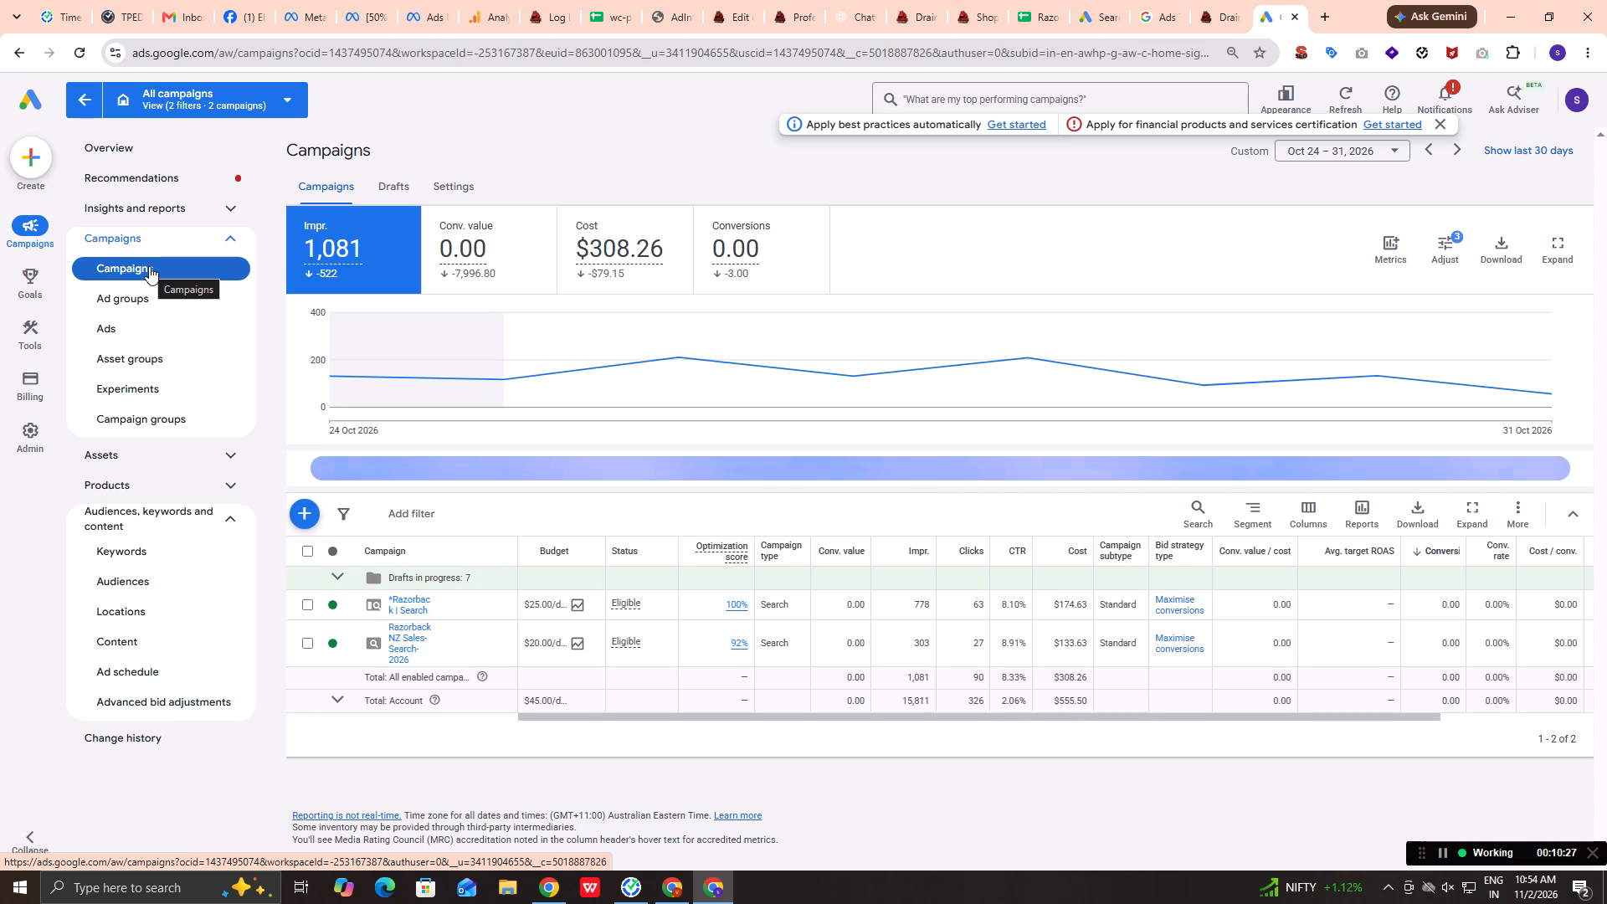
Set the campaign report's date range to 31 Oct – 2 Nov 2026.
{"action": "left_click", "coordinate": [1368, 152]}
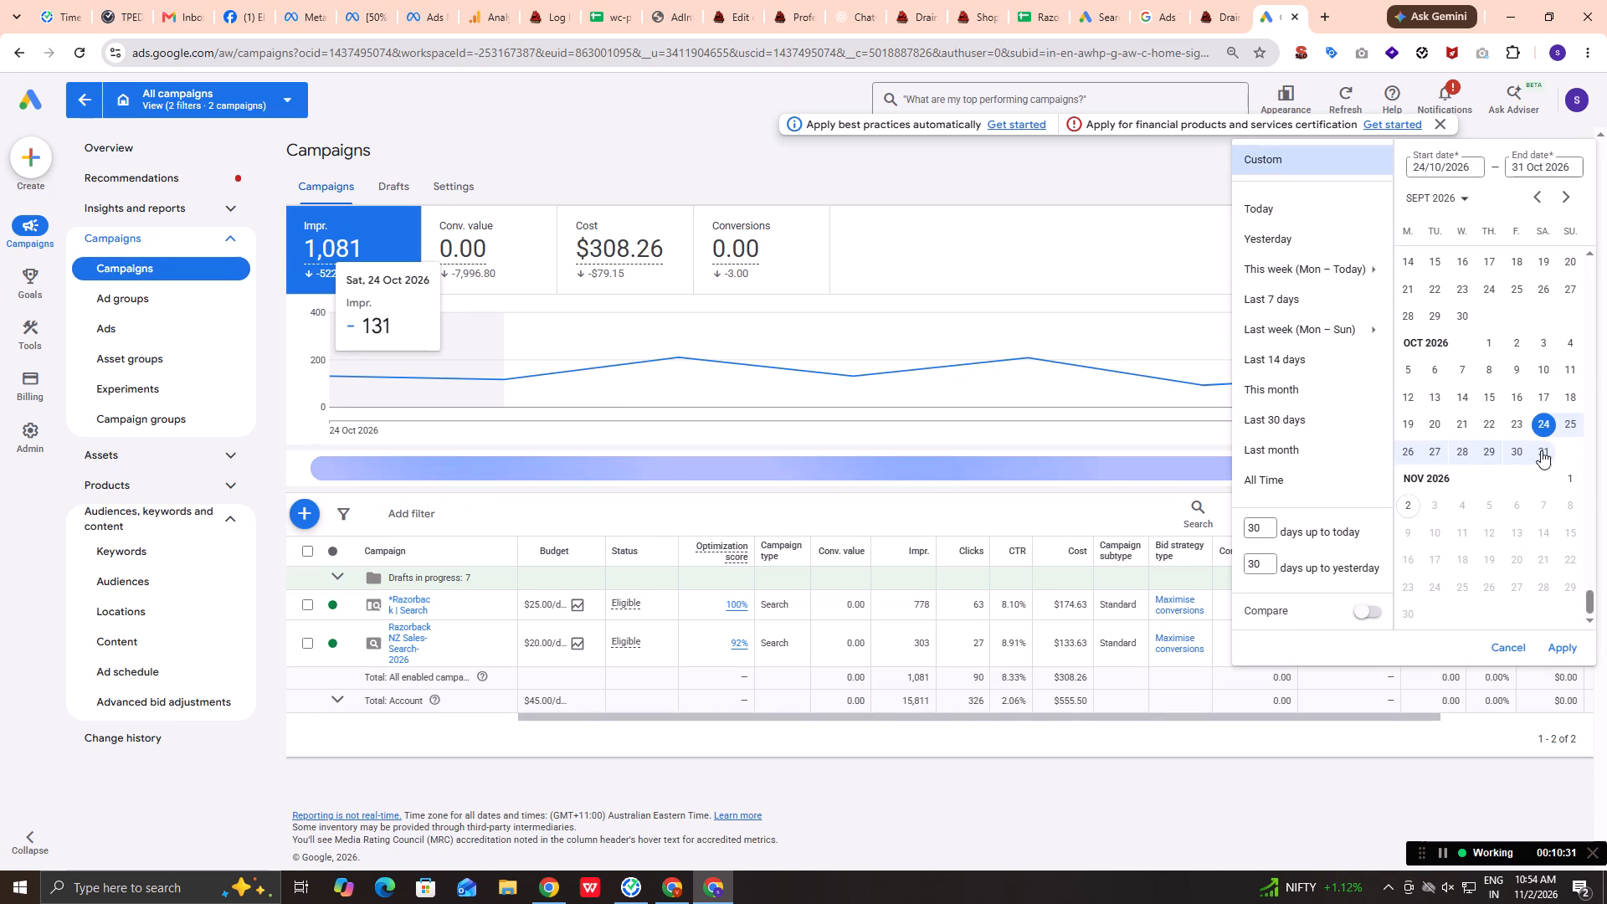
{"action": "left_click", "coordinate": [1541, 450]}
{"action": "left_click", "coordinate": [1410, 512]}
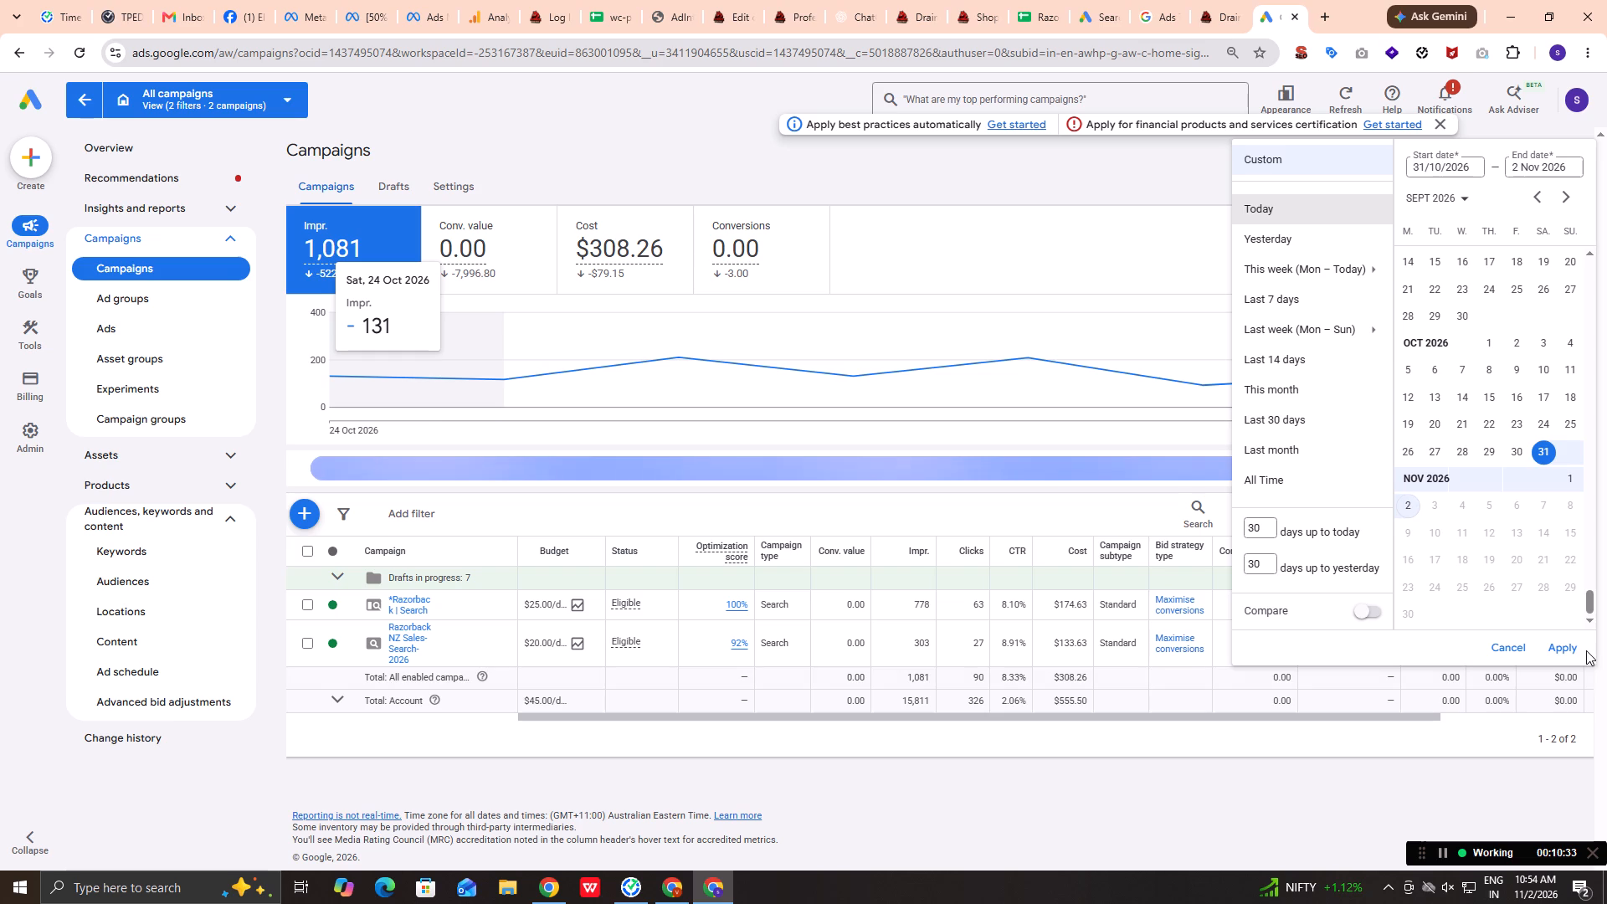
{"action": "left_click", "coordinate": [1558, 651]}
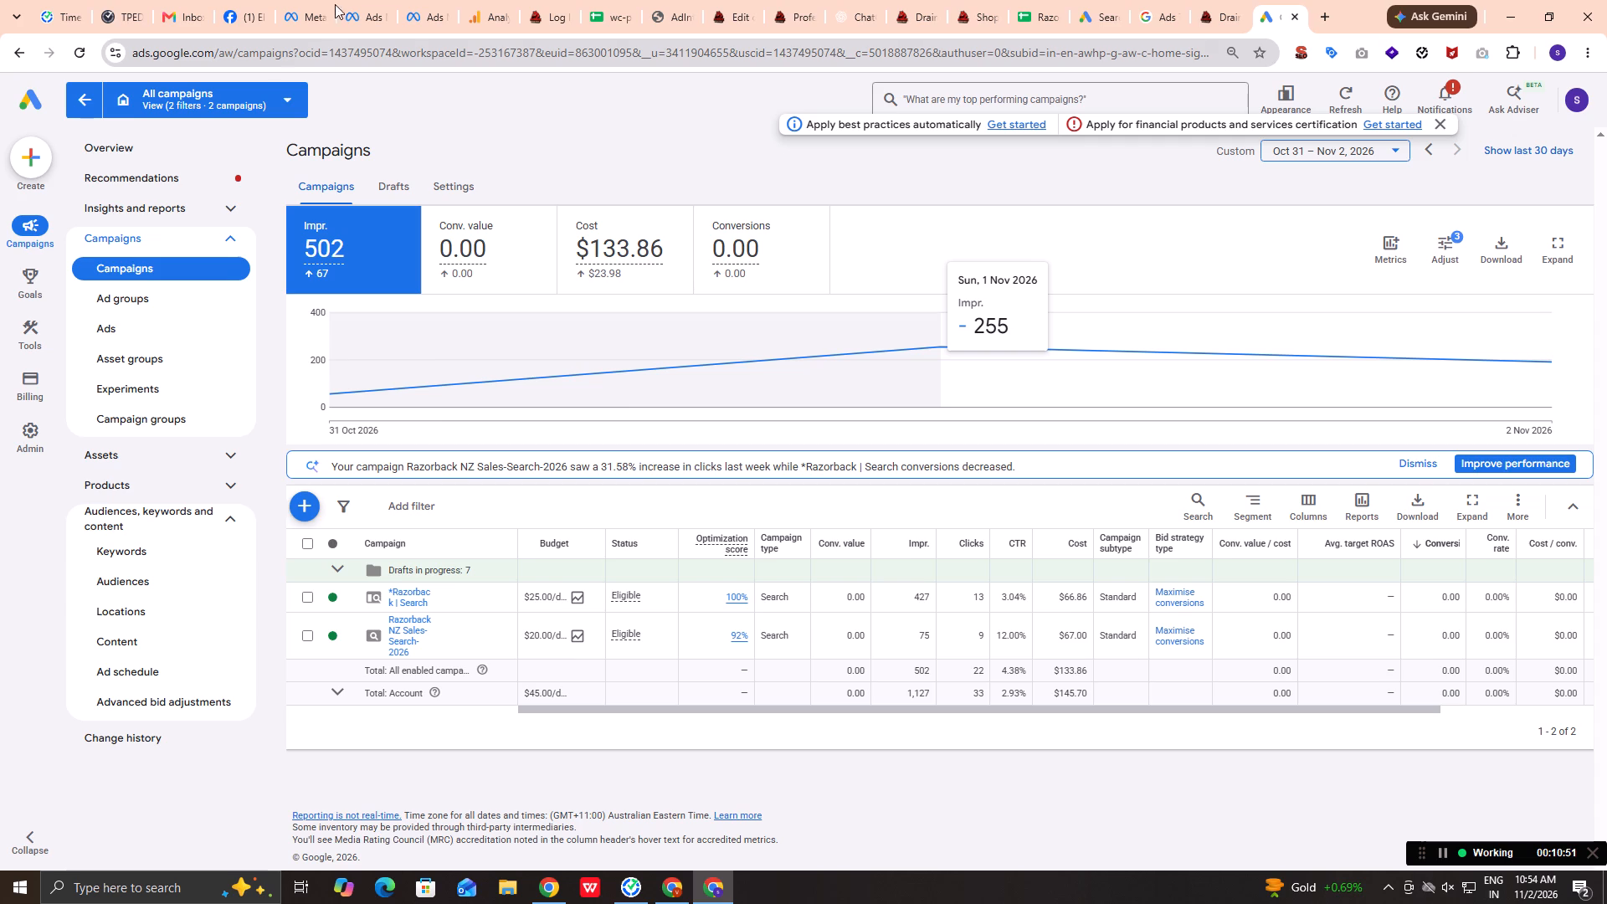
Change the campaign status filter of the All campaigns view to All and apply the view.
{"action": "left_click", "coordinate": [267, 109]}
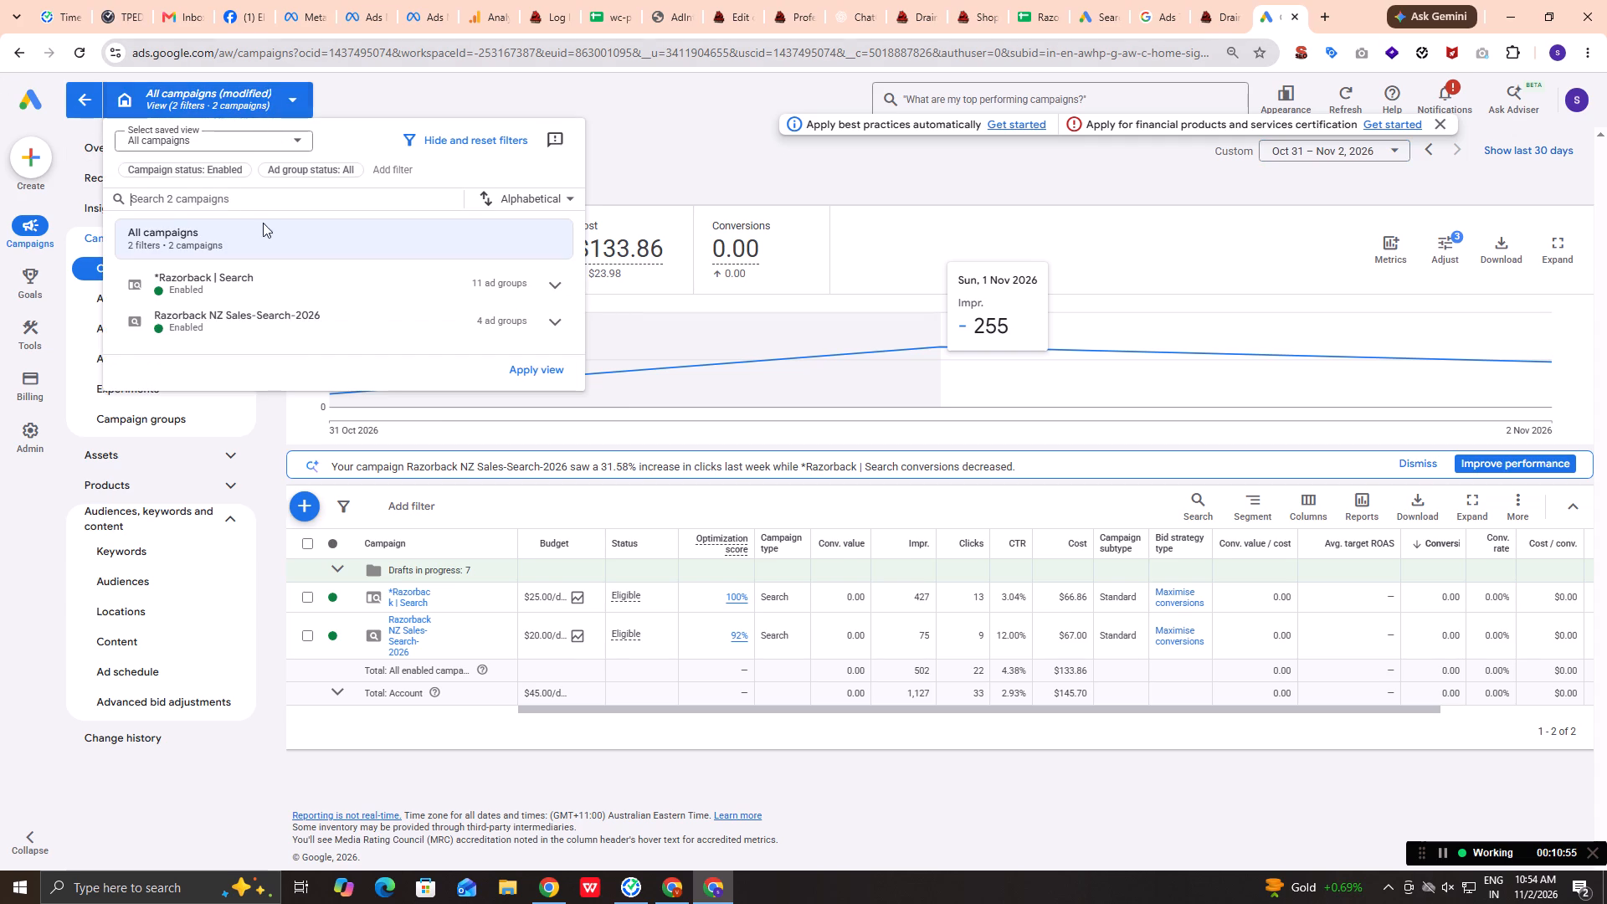
{"action": "left_click", "coordinate": [201, 173]}
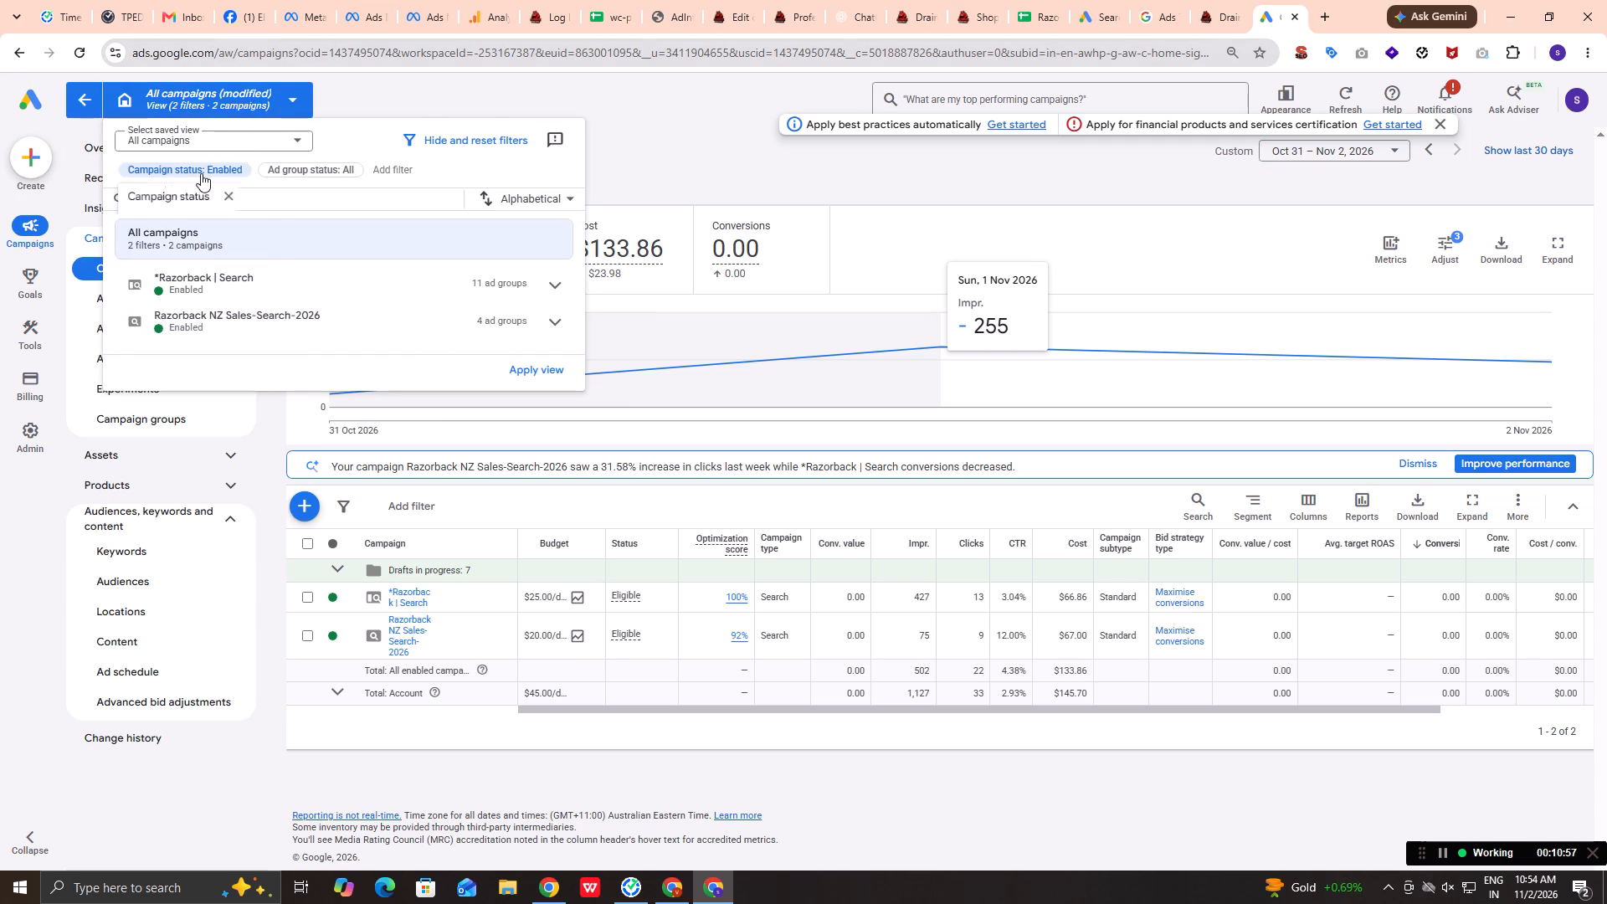
{"action": "left_click", "coordinate": [131, 226]}
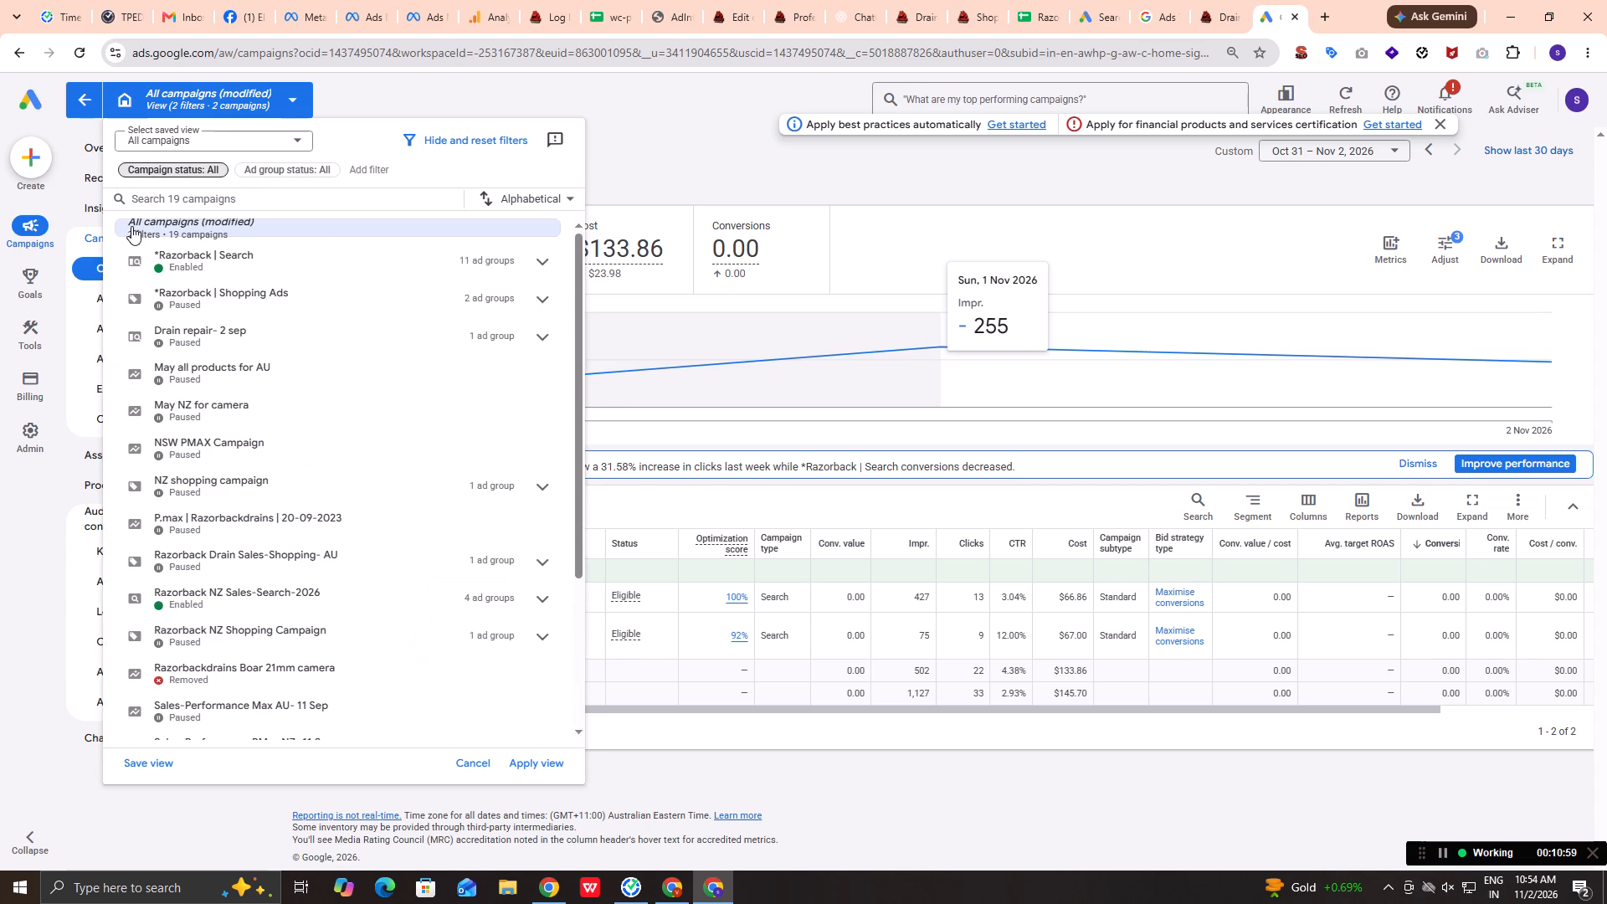
{"action": "left_click", "coordinate": [543, 768]}
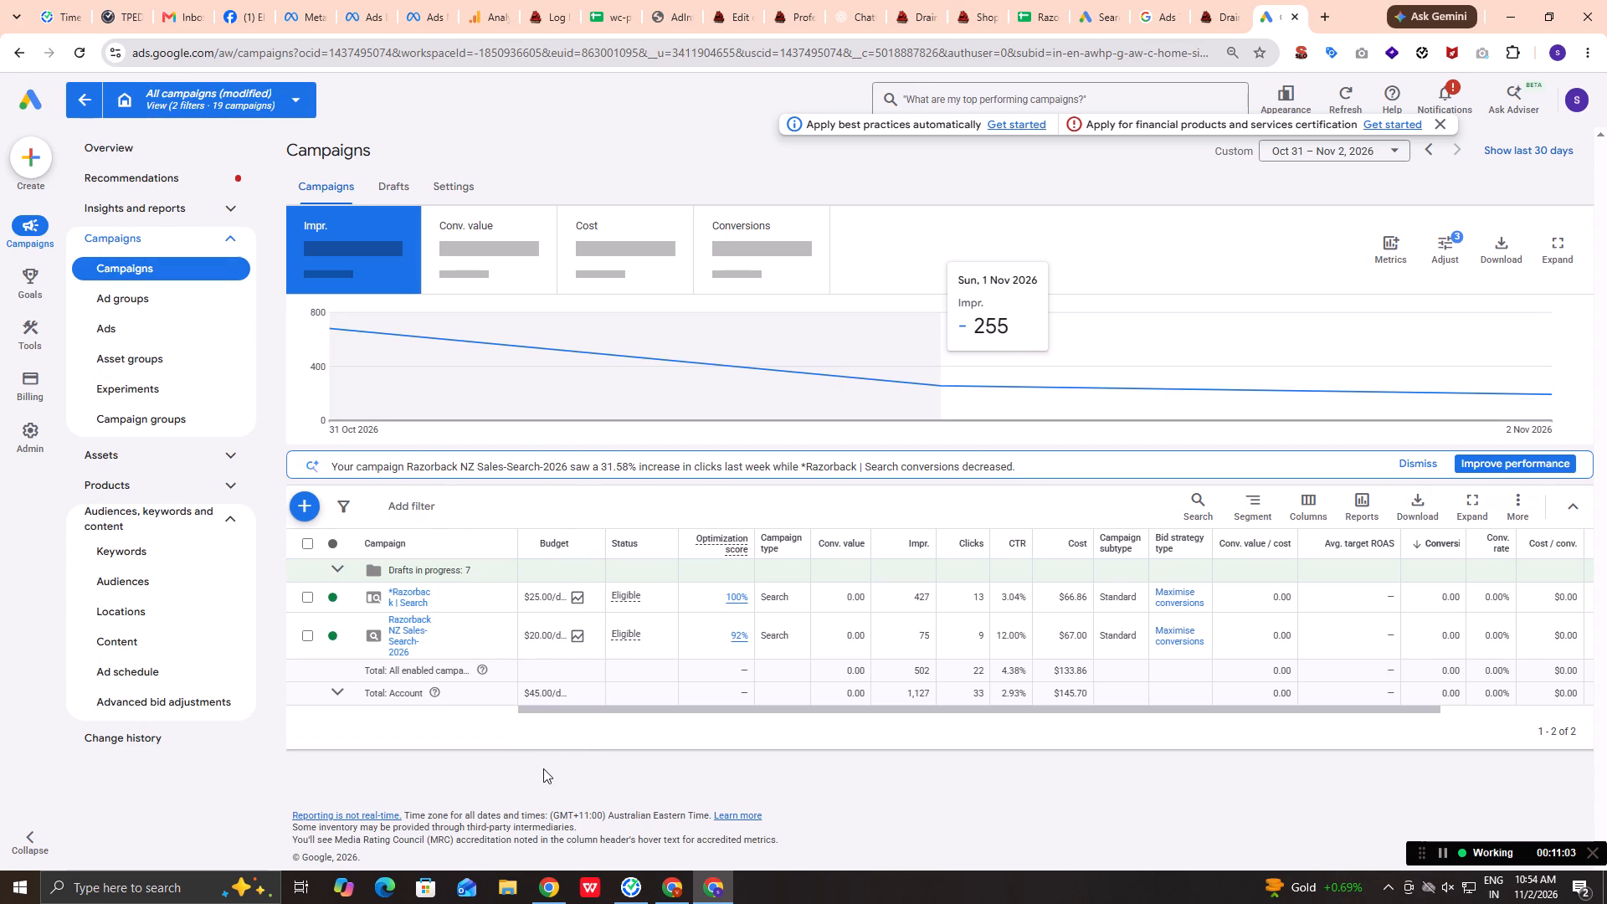
Set the campaign report's date range to All Time.
{"action": "scroll", "coordinate": [551, 723], "scroll_direction": "down", "scroll_amount": 1}
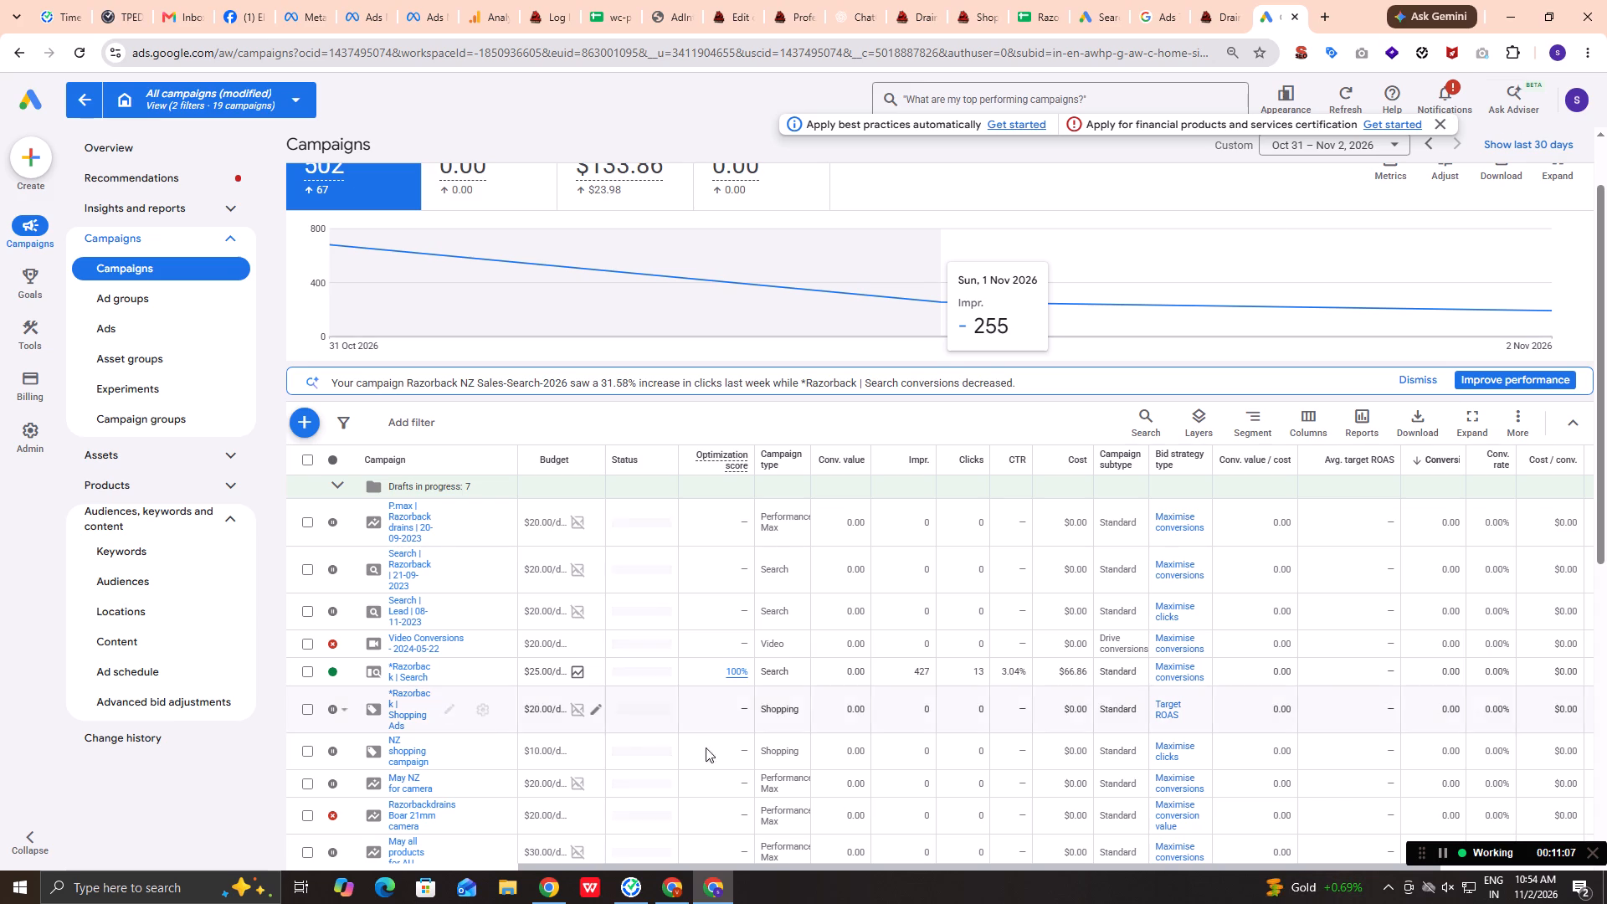
{"action": "scroll", "coordinate": [747, 747], "scroll_direction": "down", "scroll_amount": 1}
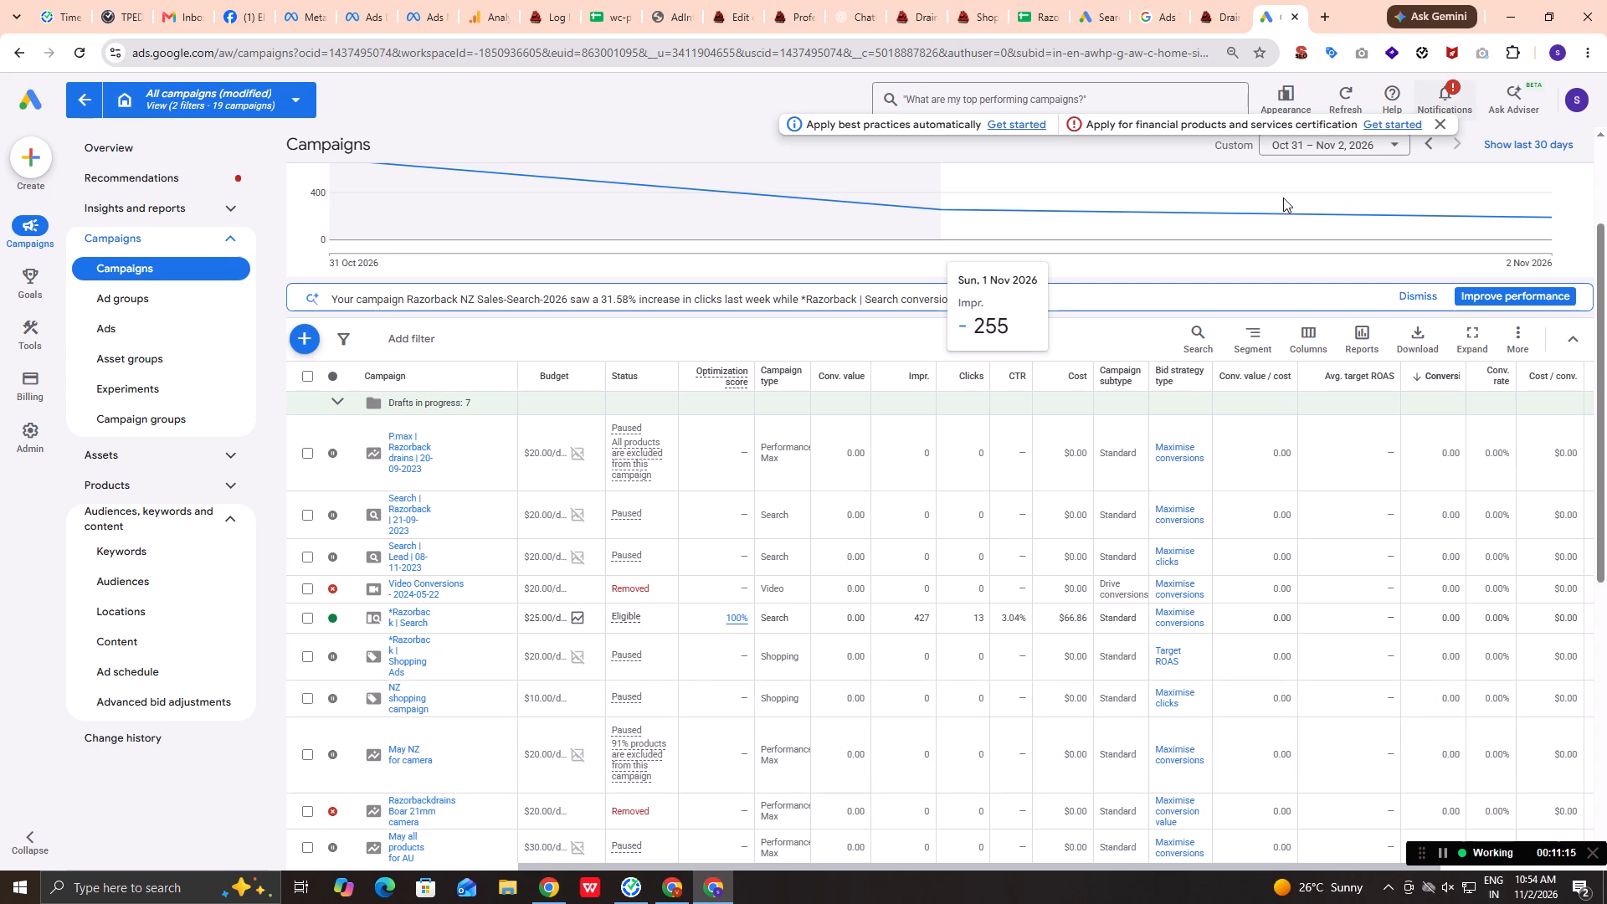
{"action": "left_click", "coordinate": [1341, 142]}
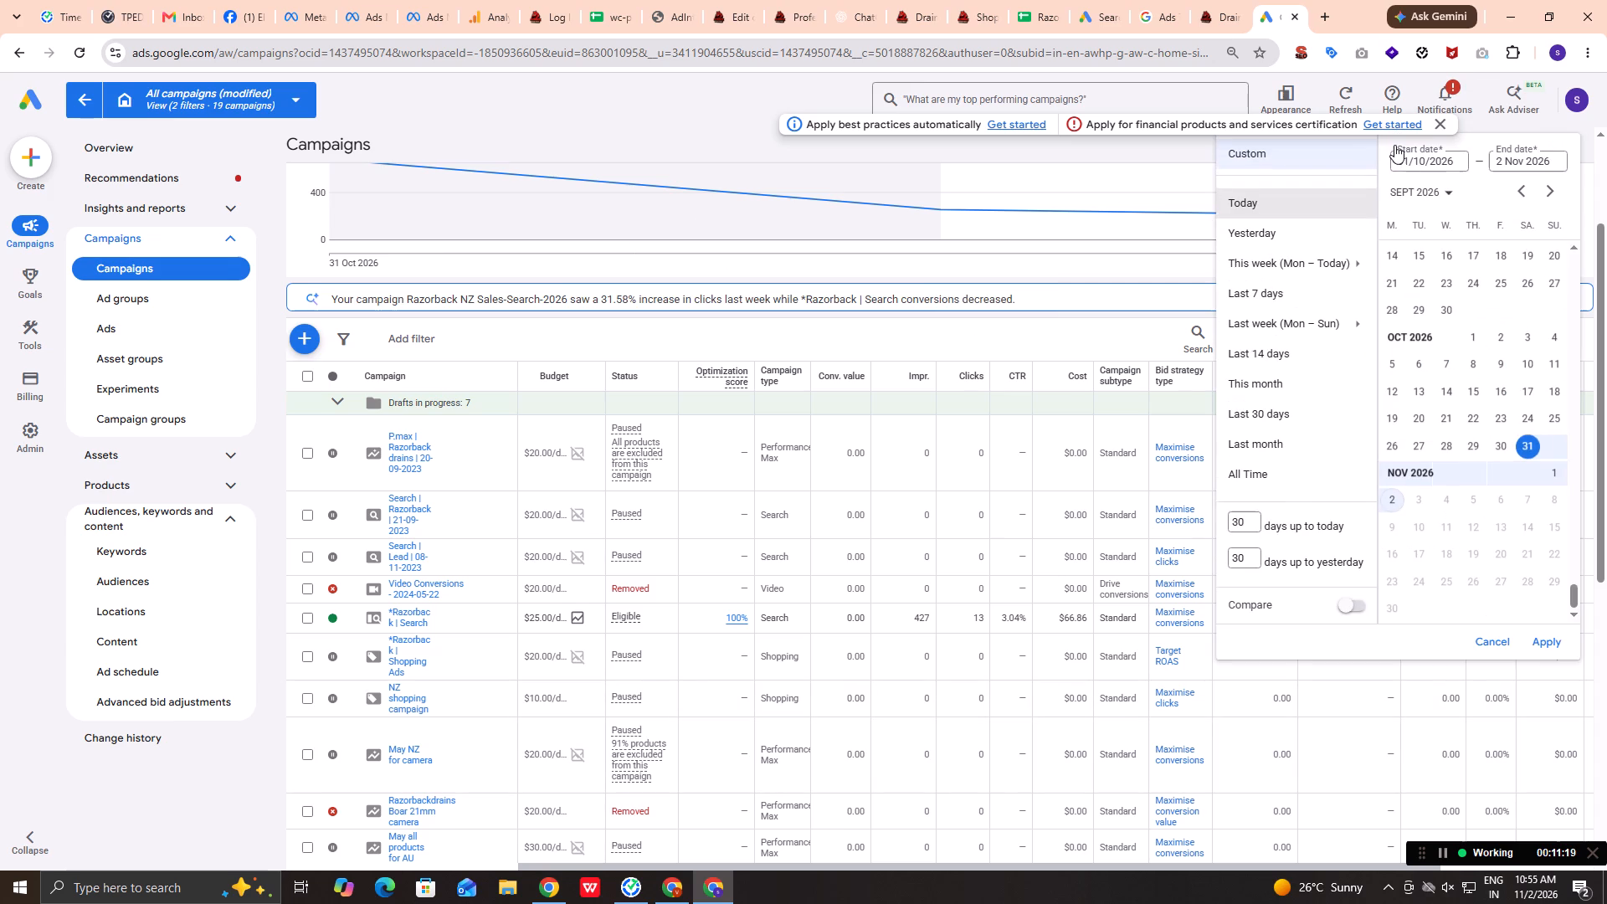
{"action": "left_click", "coordinate": [1286, 467]}
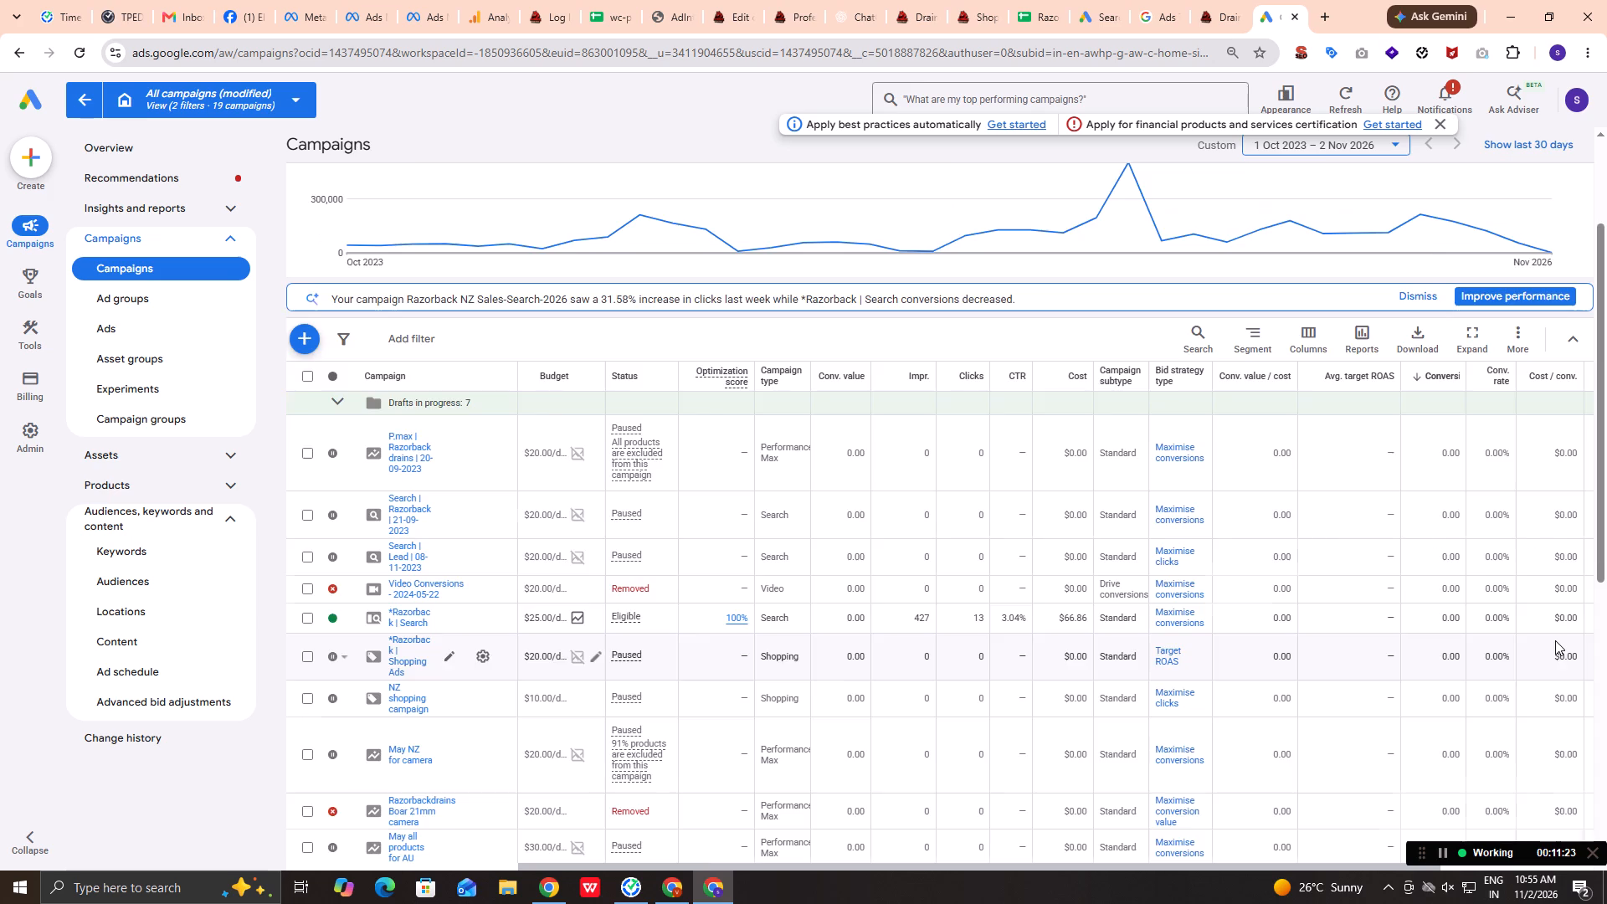
Examine the all-time conversions, cost and status of every campaign in the list, including paused and removed ones.
{"action": "scroll", "coordinate": [1555, 640], "scroll_direction": "down", "scroll_amount": 2}
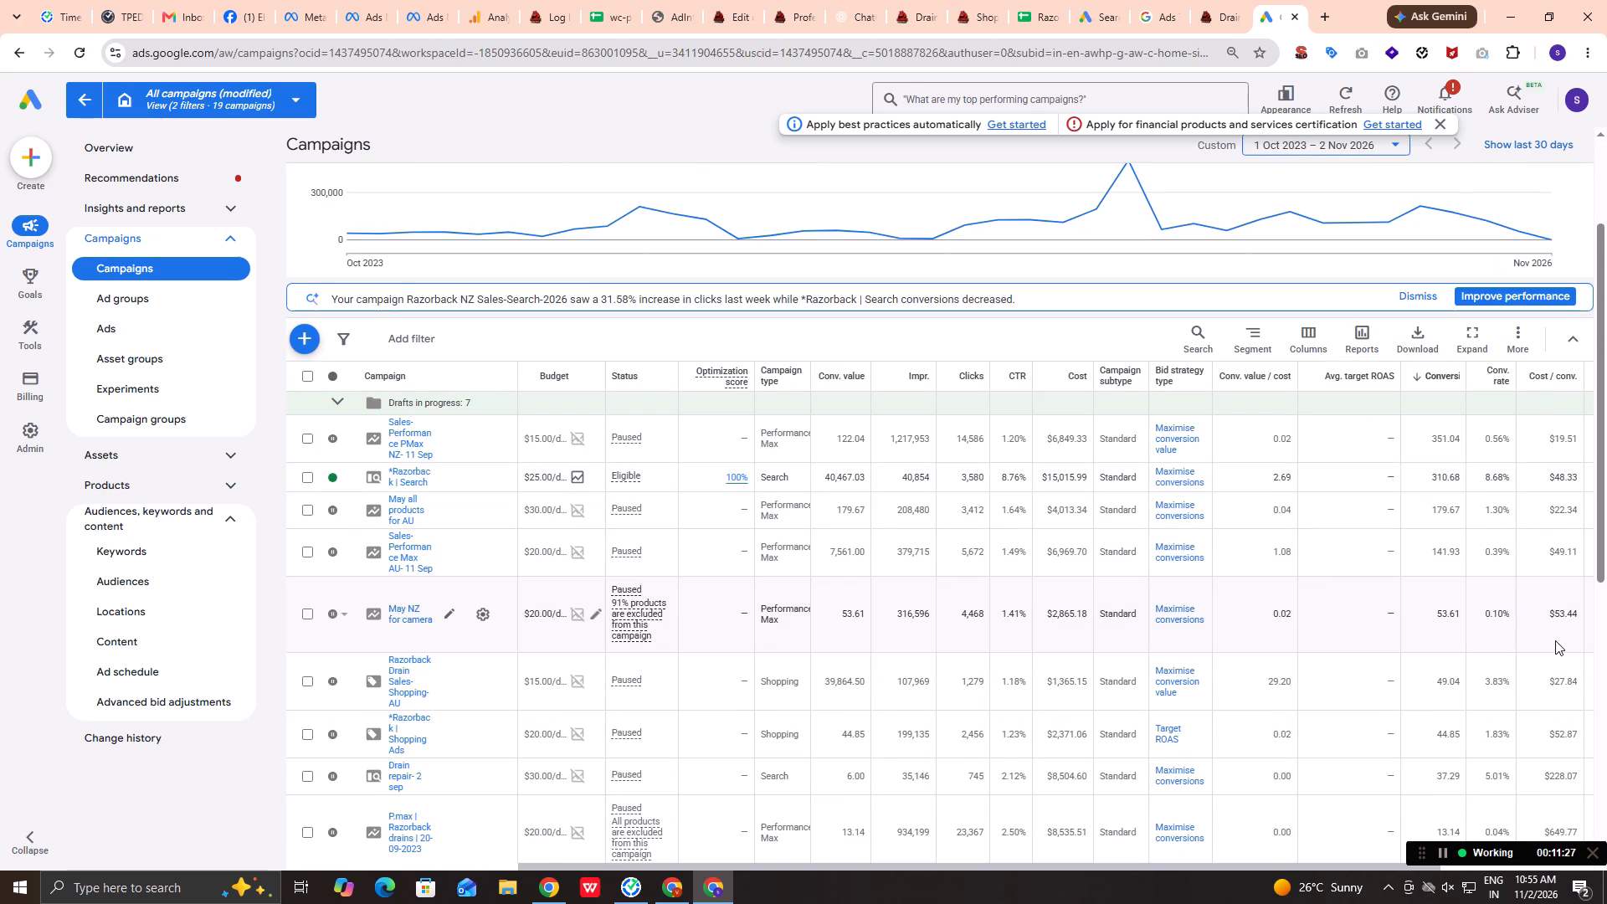
{"action": "scroll", "coordinate": [1555, 640], "scroll_direction": "down", "scroll_amount": 1}
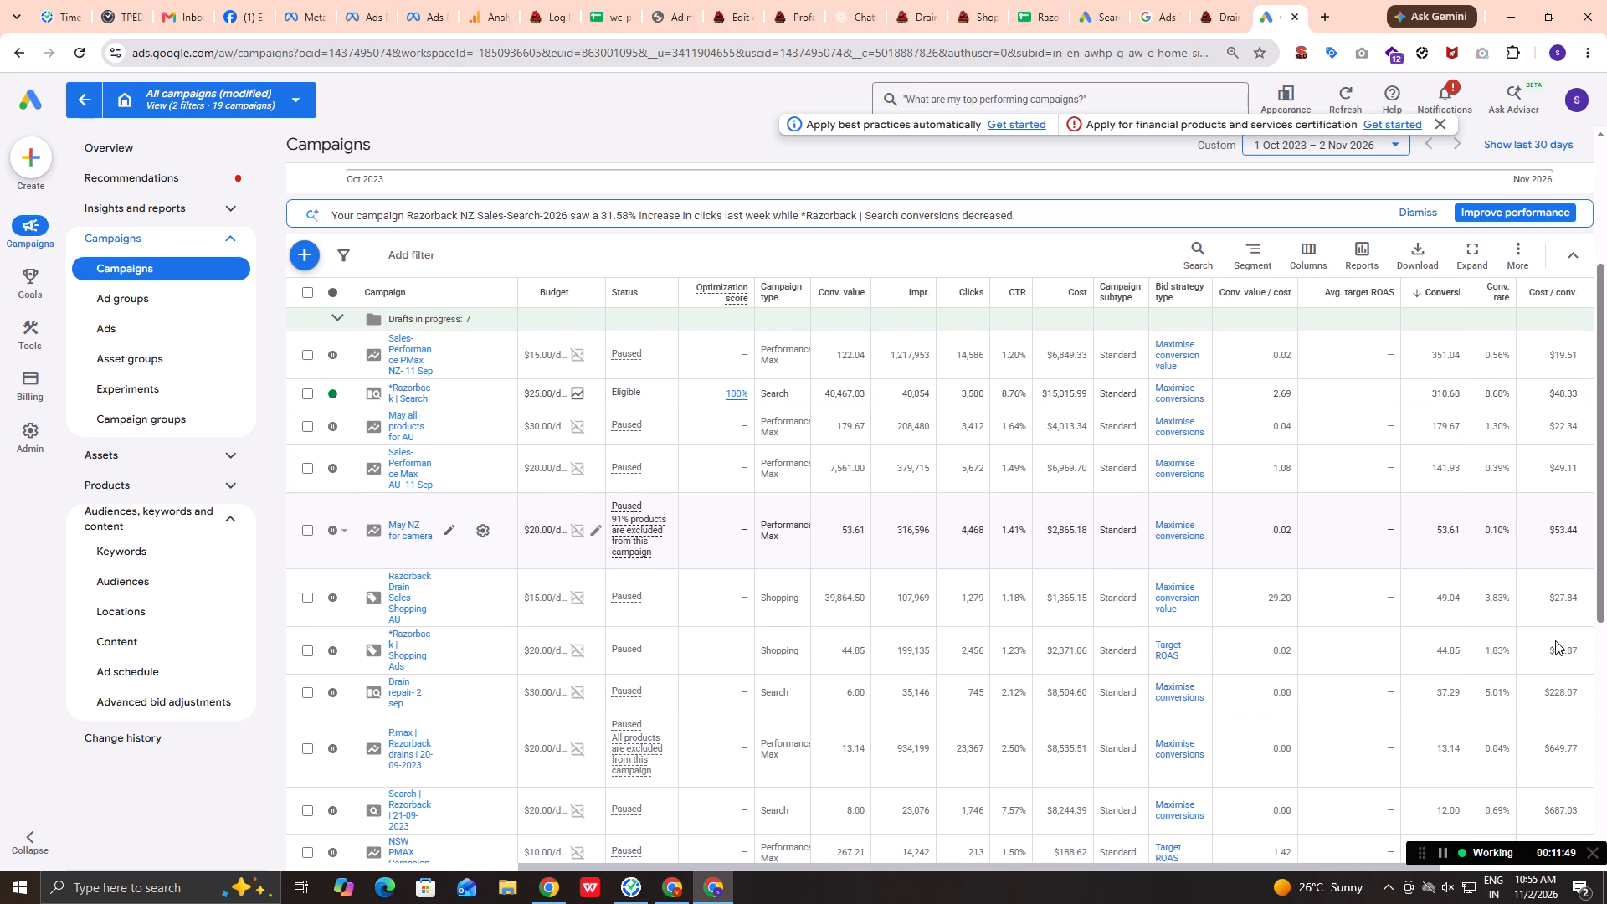
{"action": "scroll", "coordinate": [1555, 640], "scroll_direction": "down", "scroll_amount": 1}
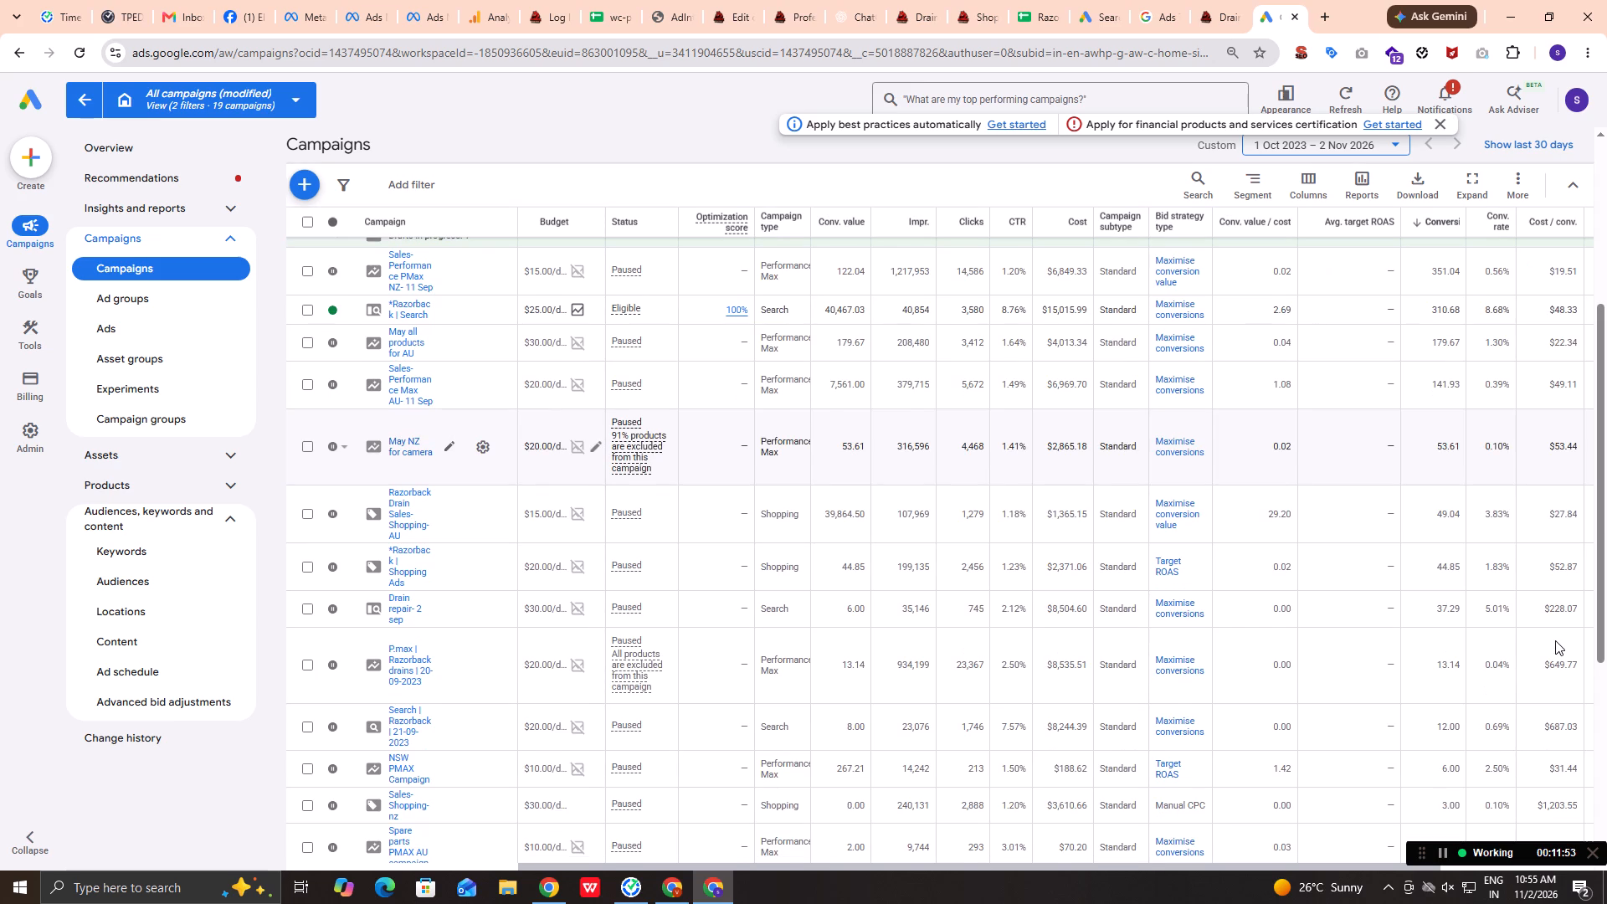
{"action": "scroll", "coordinate": [1555, 640], "scroll_direction": "down", "scroll_amount": 1}
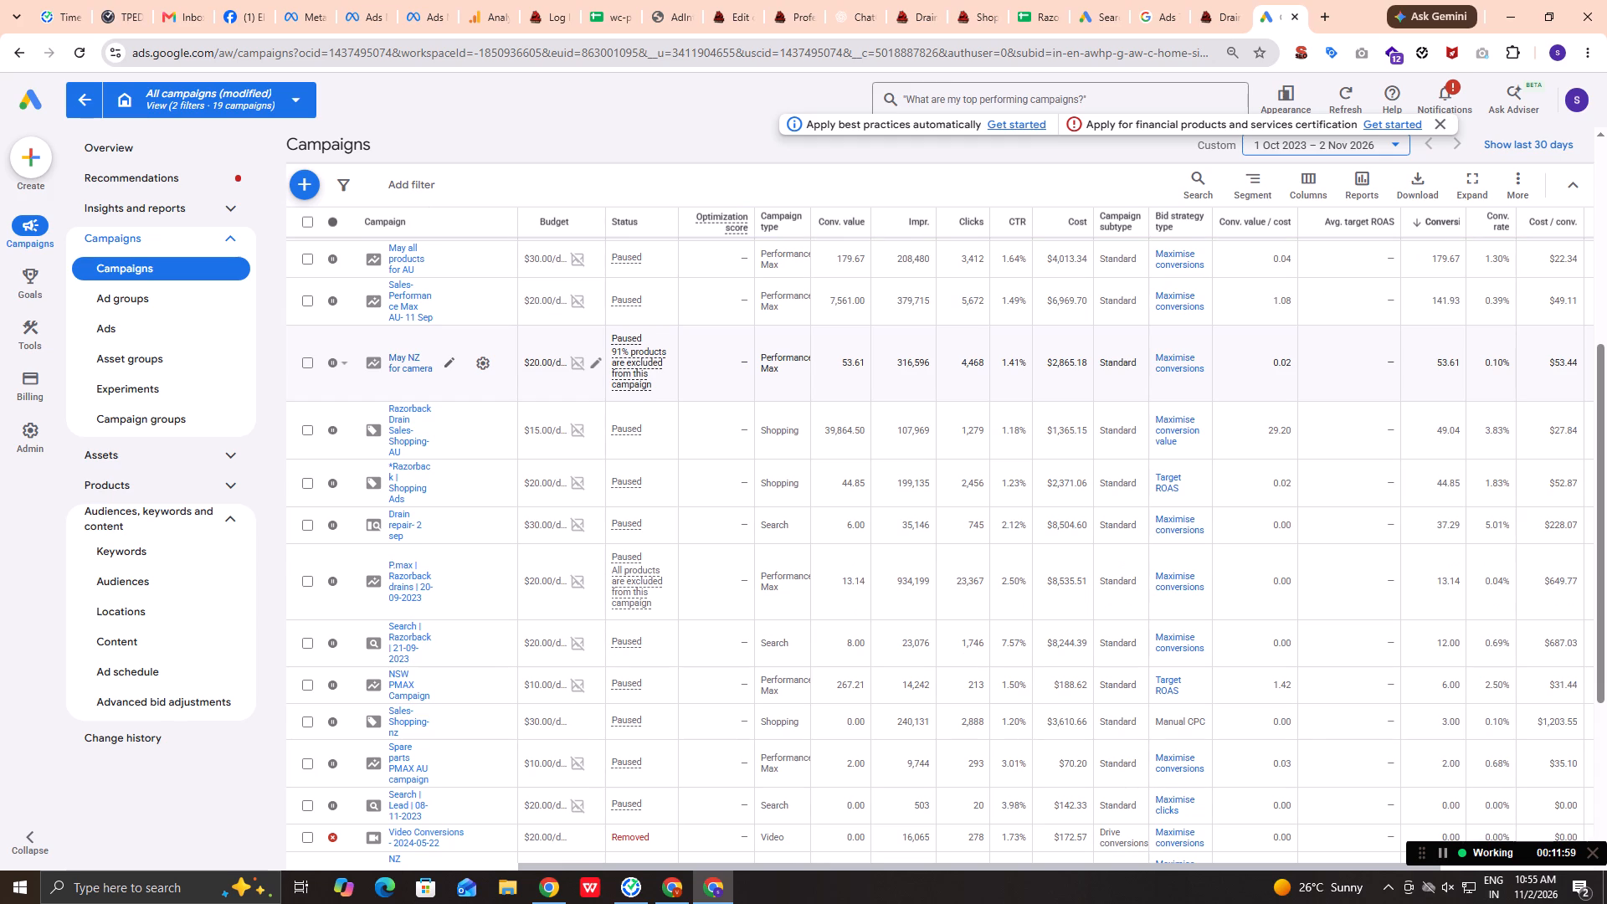
{"action": "scroll", "coordinate": [1555, 640], "scroll_direction": "down", "scroll_amount": 1}
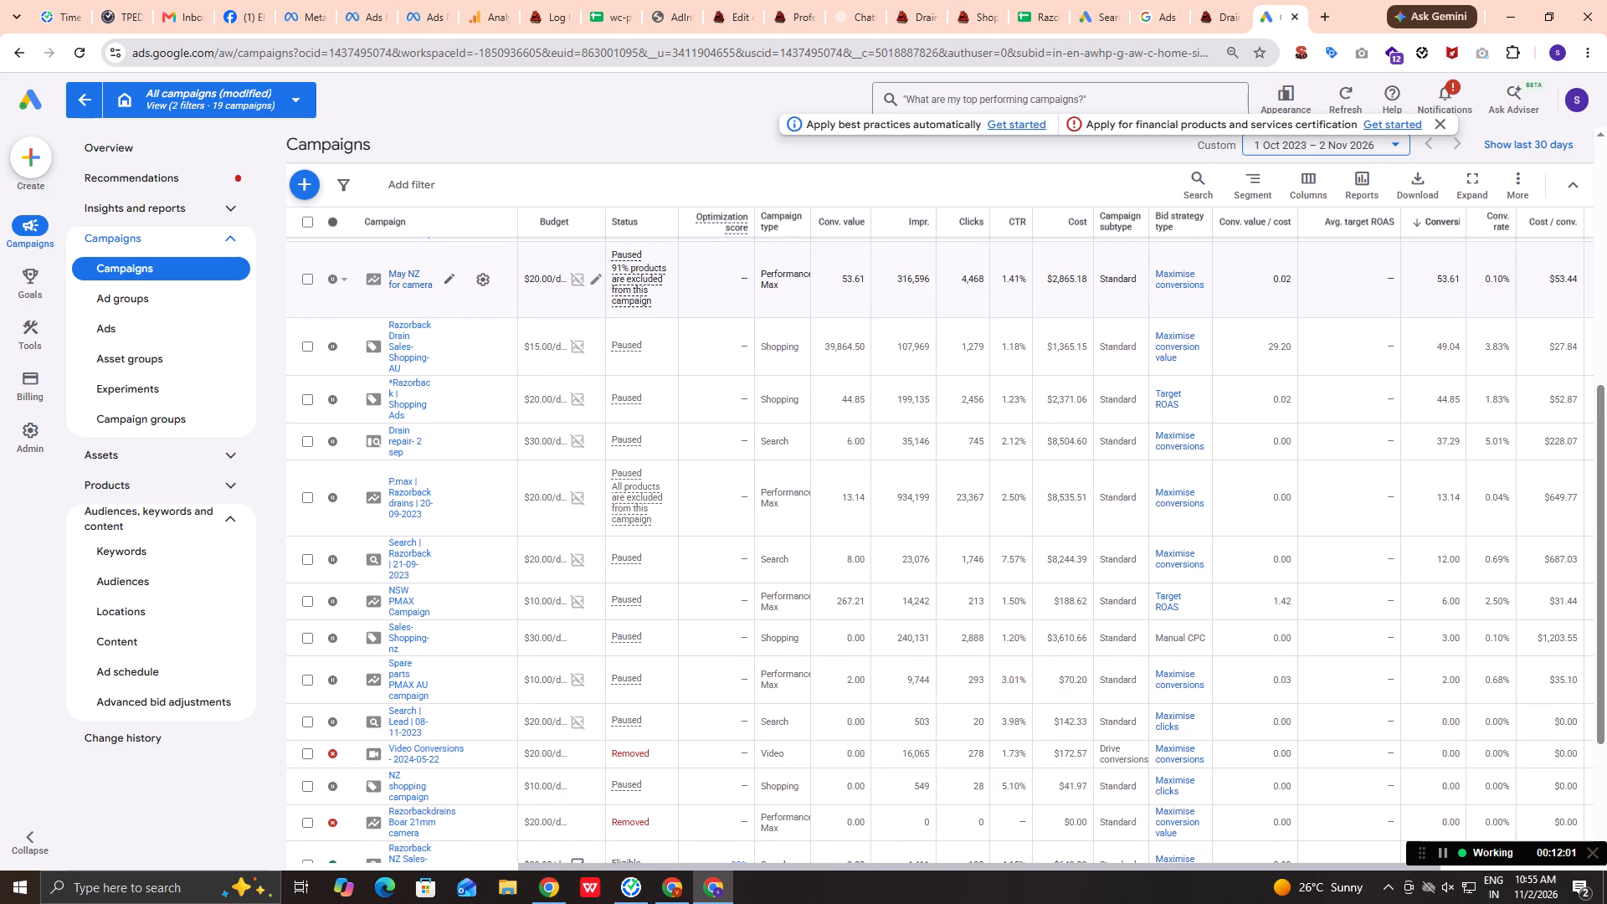
{"action": "scroll", "coordinate": [1555, 640], "scroll_direction": "down", "scroll_amount": 1}
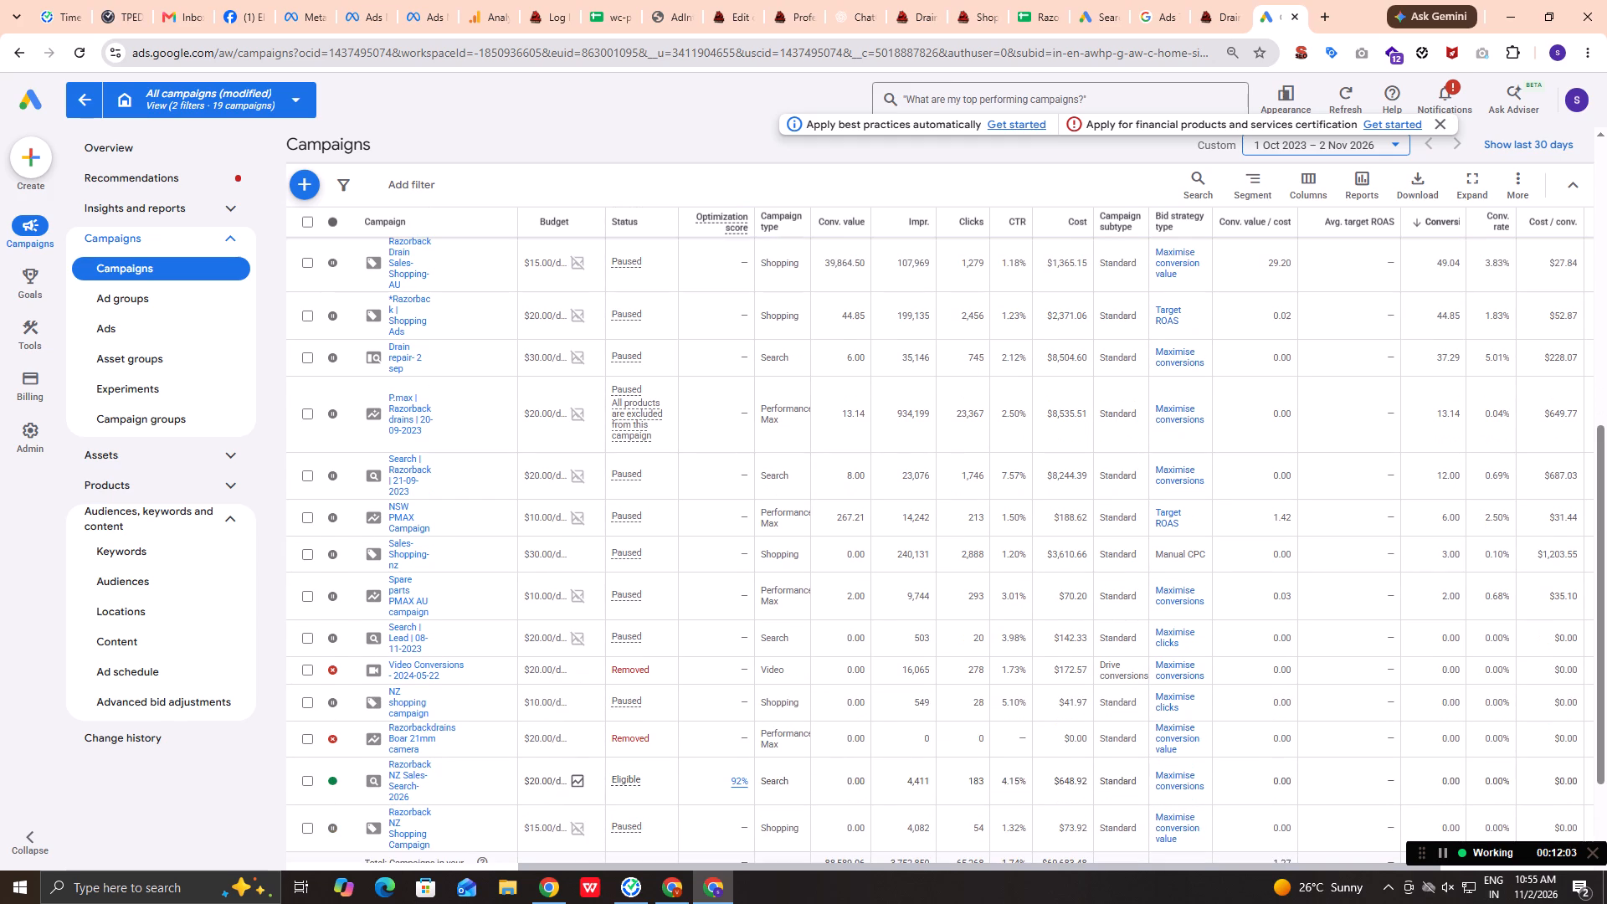
{"action": "scroll", "coordinate": [1555, 640], "scroll_direction": "down", "scroll_amount": 1}
{"action": "scroll", "coordinate": [1555, 640], "scroll_direction": "up", "scroll_amount": 2}
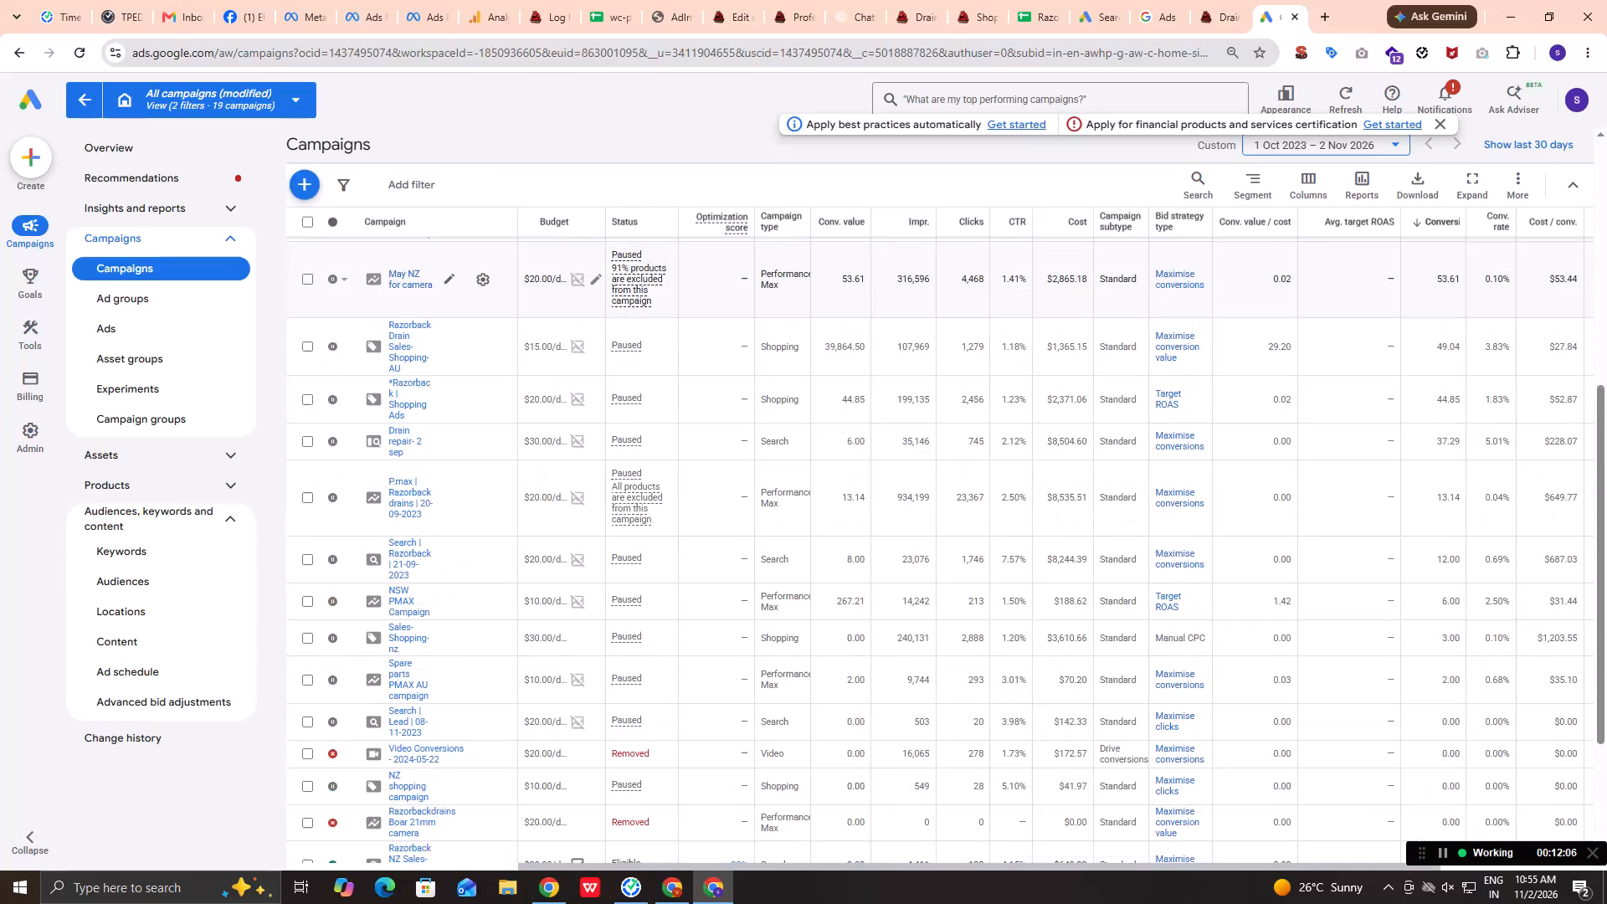
{"action": "scroll", "coordinate": [1555, 640], "scroll_direction": "up", "scroll_amount": 1}
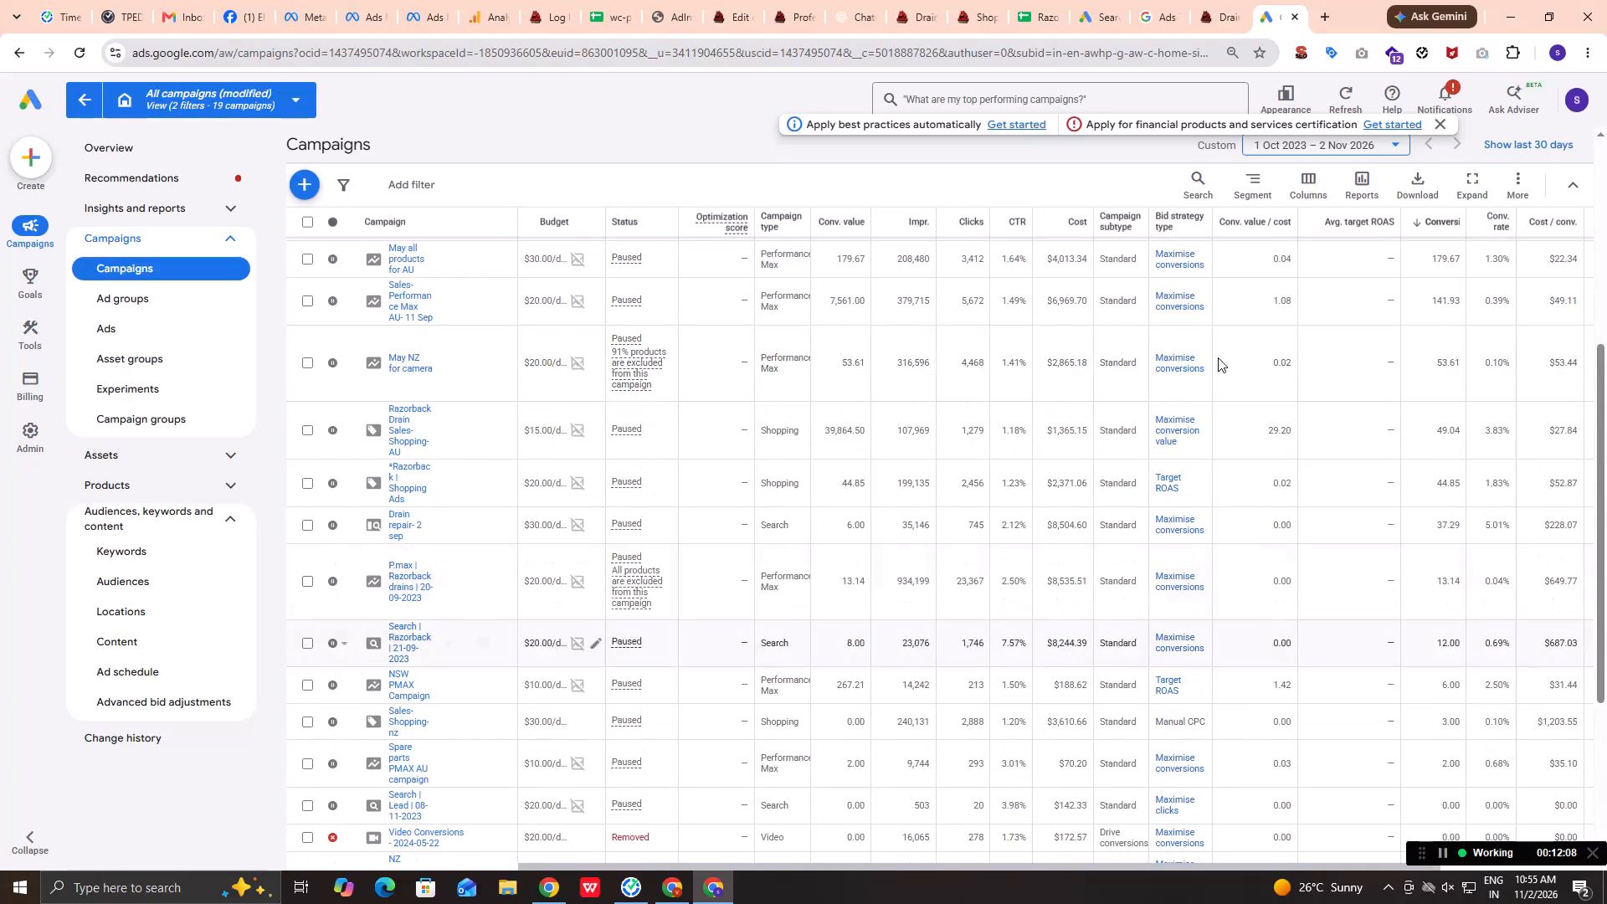
Examine the ad groups, ads and ad status of the Razorback Drain Sales-Shopping- AU campaign.
{"action": "left_click", "coordinate": [401, 431]}
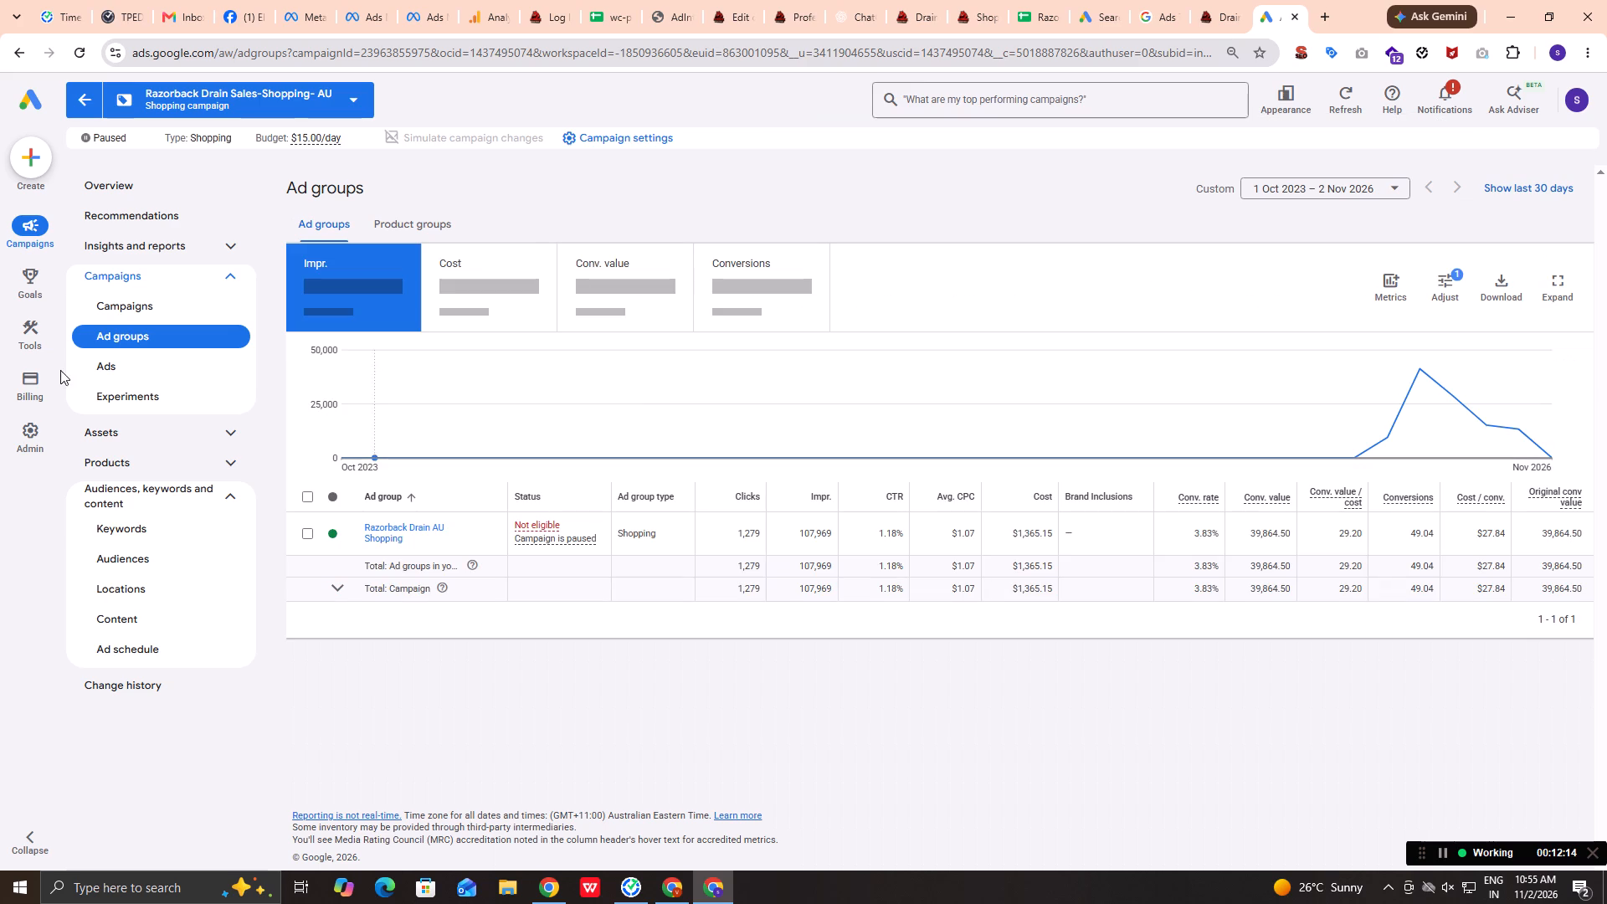
{"action": "left_click", "coordinate": [109, 369]}
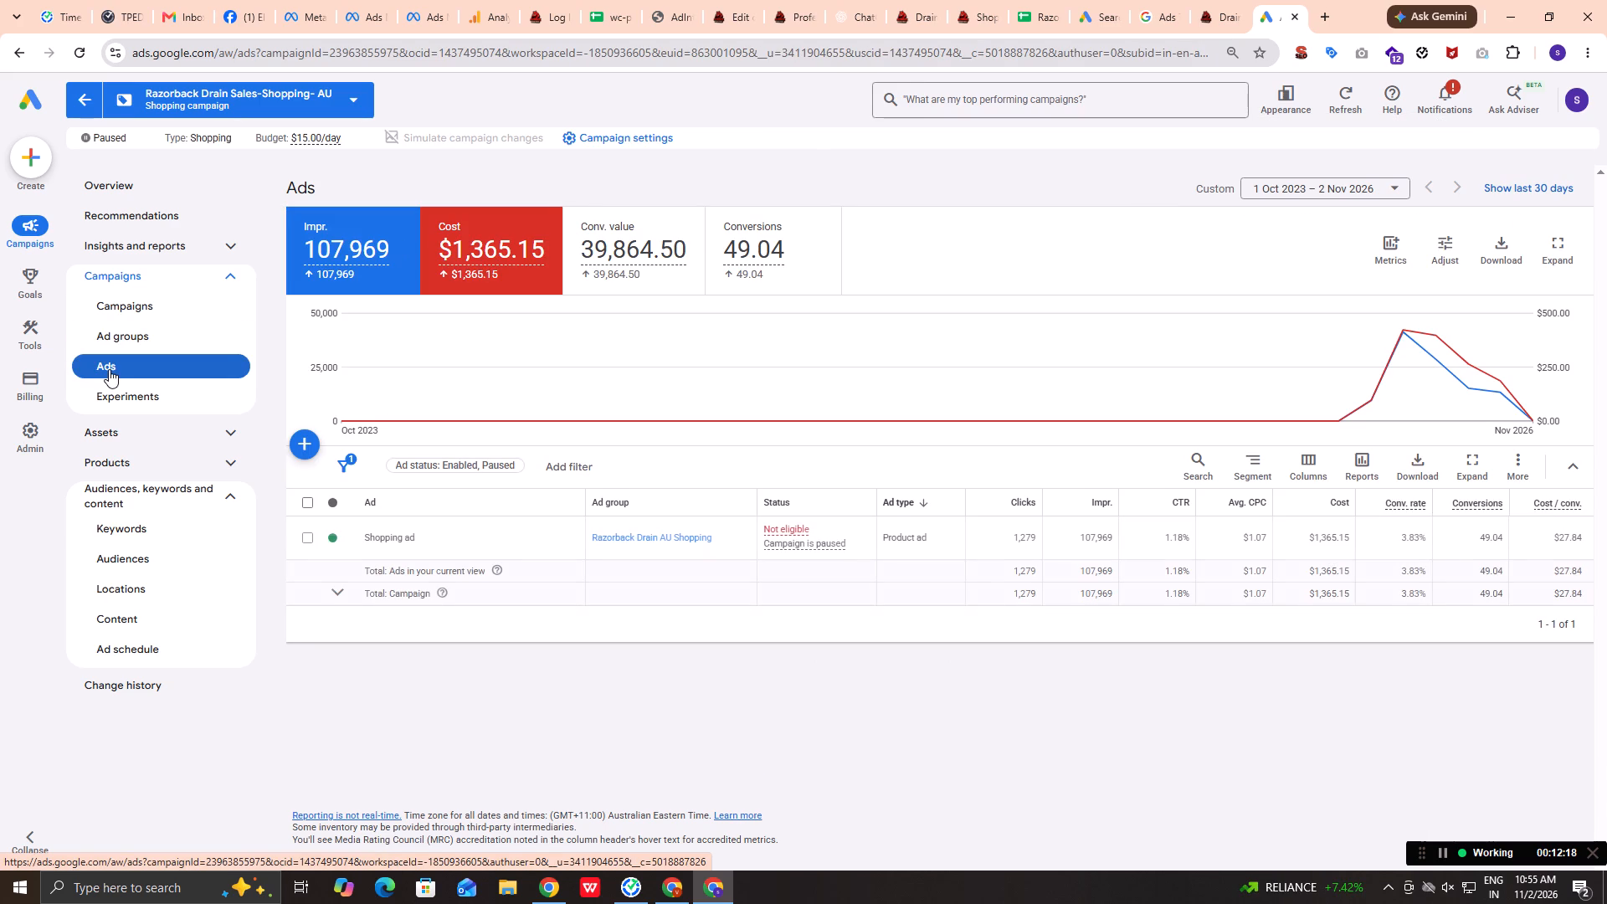
{"action": "left_click", "coordinate": [648, 538]}
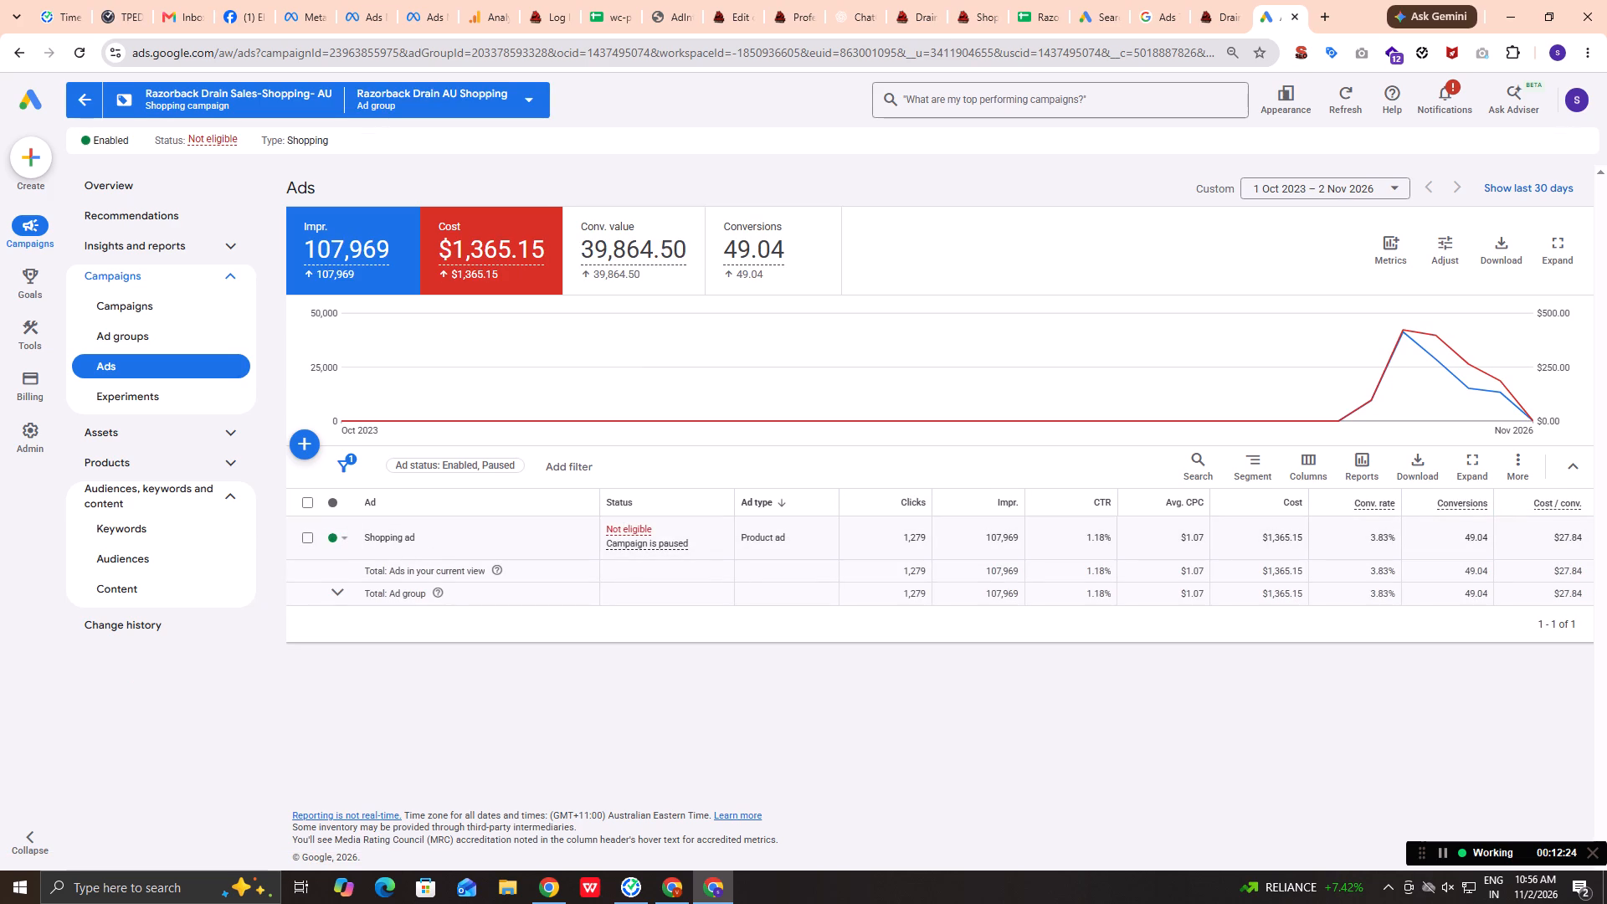
{"action": "left_click", "coordinate": [622, 544]}
{"action": "left_click", "coordinate": [152, 314]}
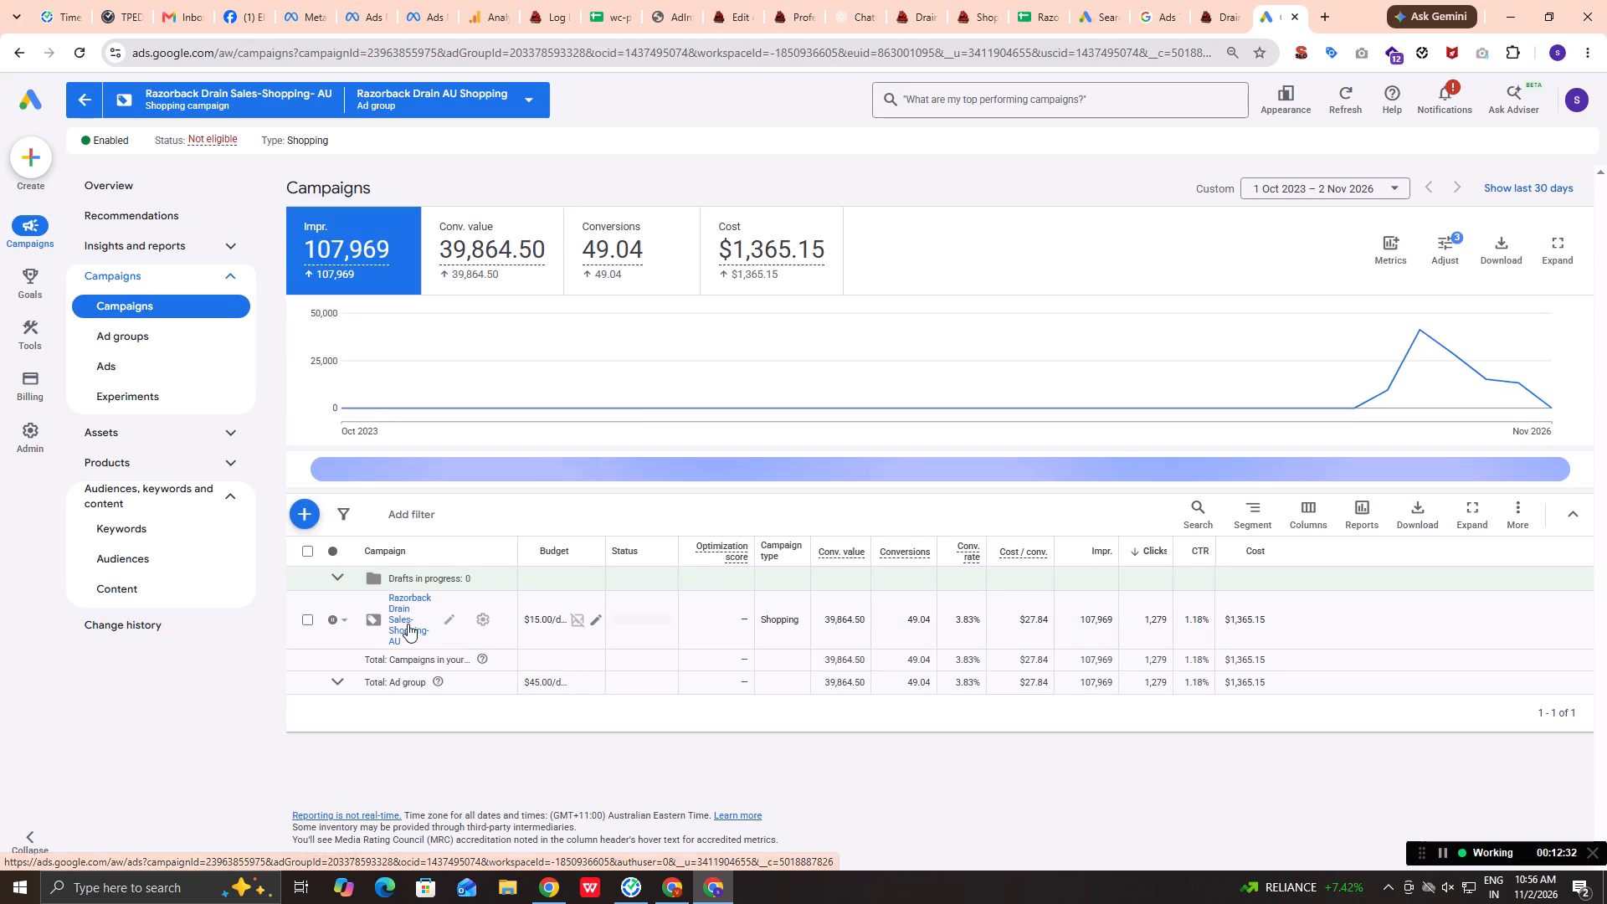
Open the settings of Razorback Drain Sales-Shopping- AU, examine the available bid strategies and cancel the bidding edit.
{"action": "left_click", "coordinate": [479, 619]}
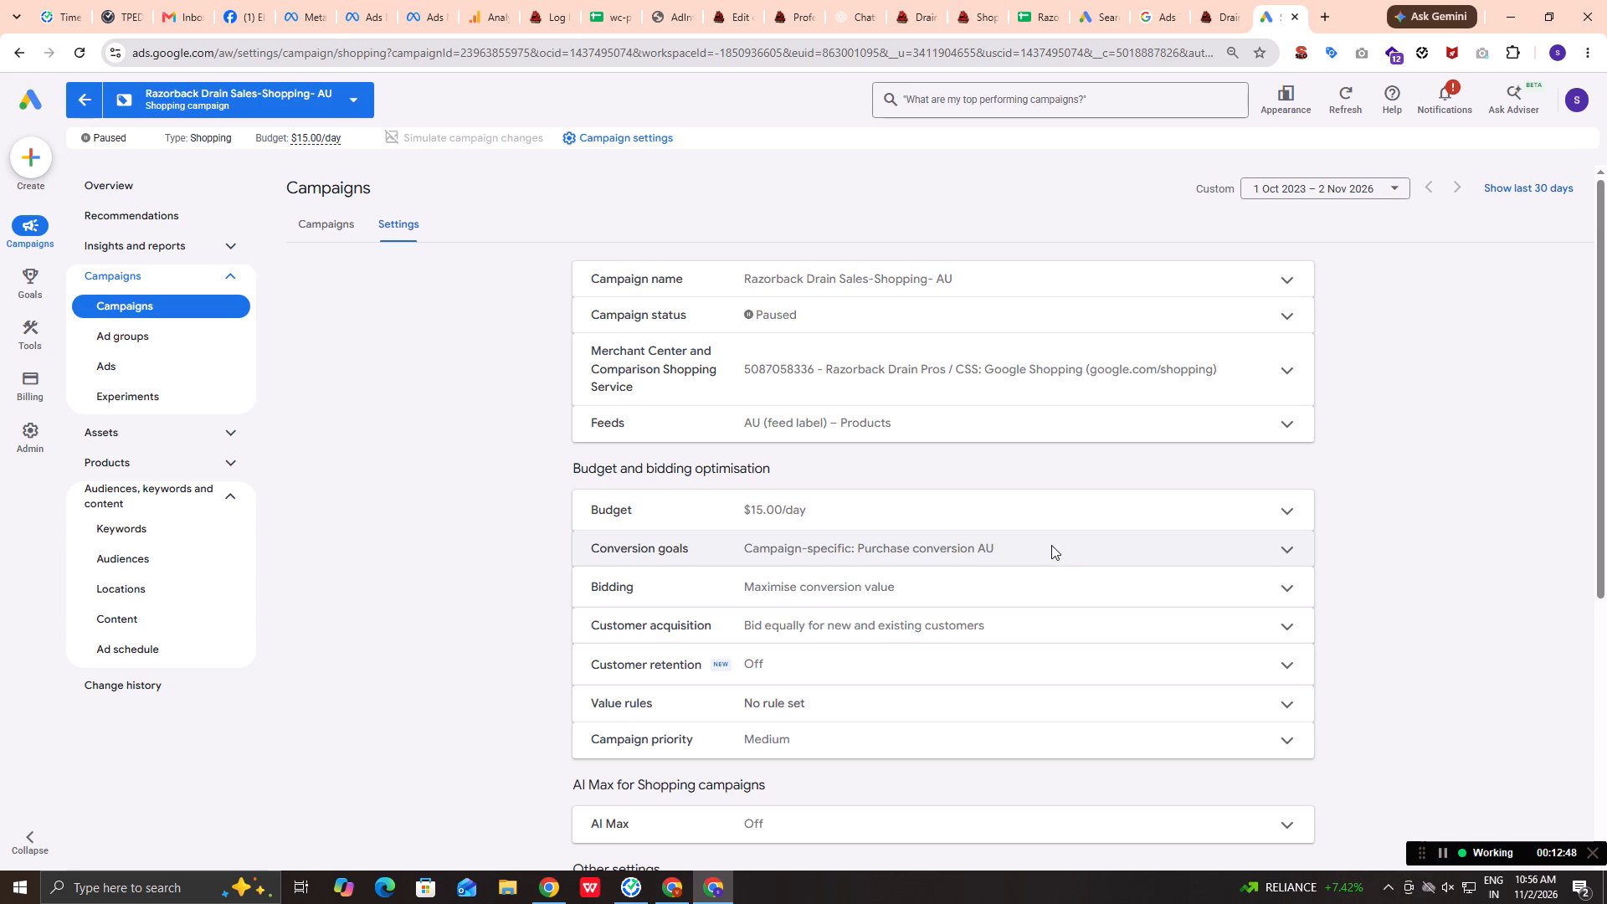
{"action": "scroll", "coordinate": [1051, 545], "scroll_direction": "down", "scroll_amount": 1}
{"action": "left_click", "coordinate": [850, 501]}
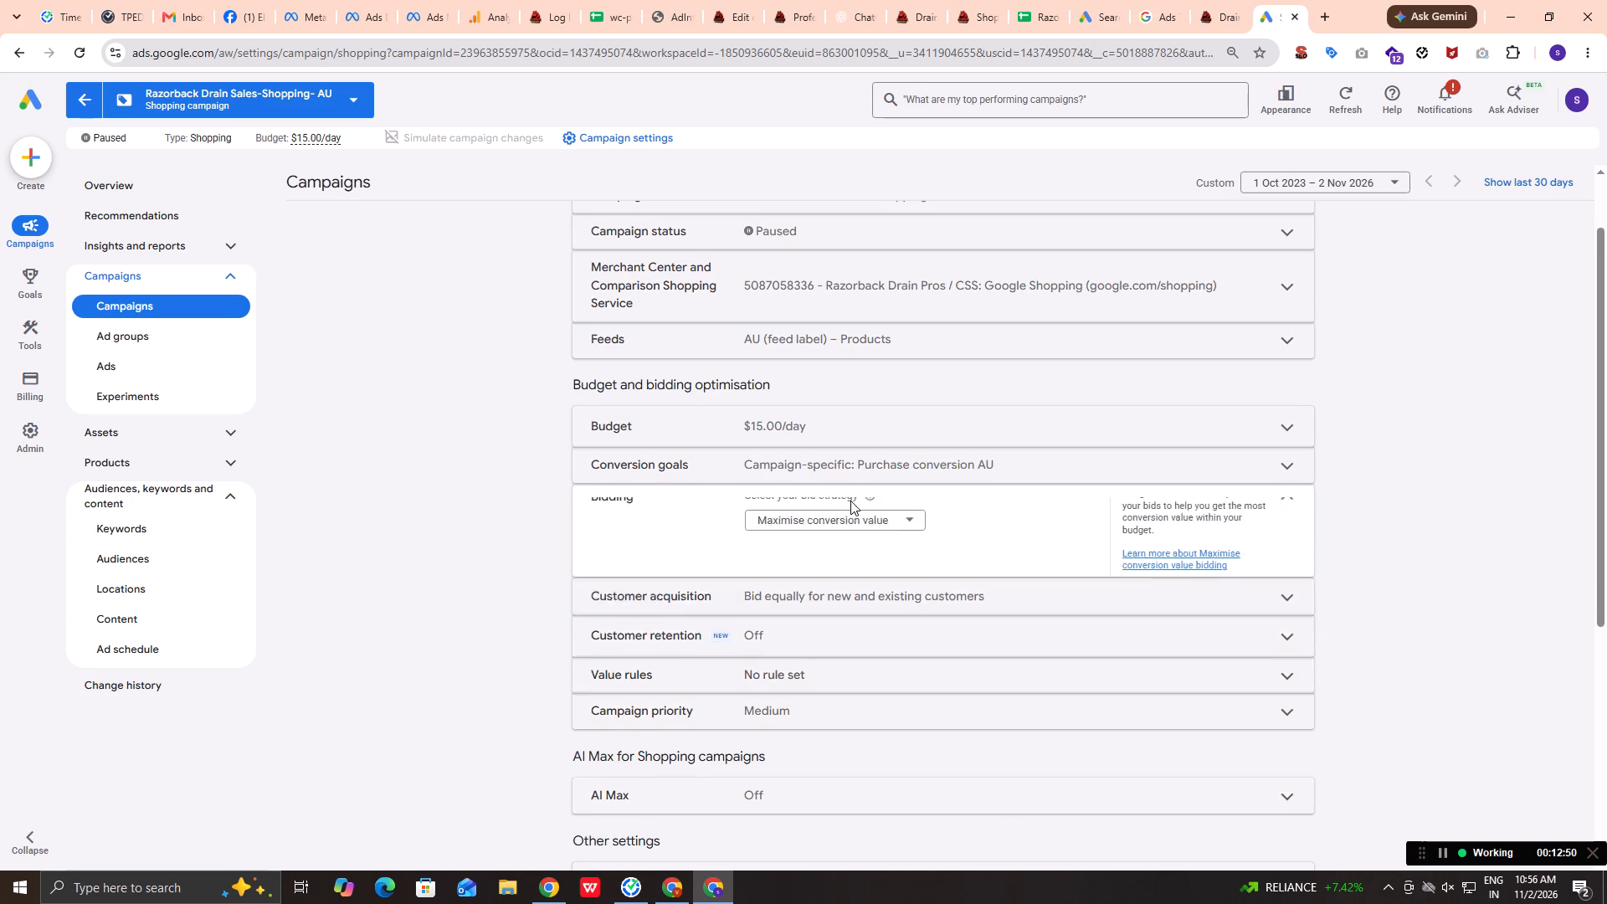
{"action": "left_click", "coordinate": [869, 533]}
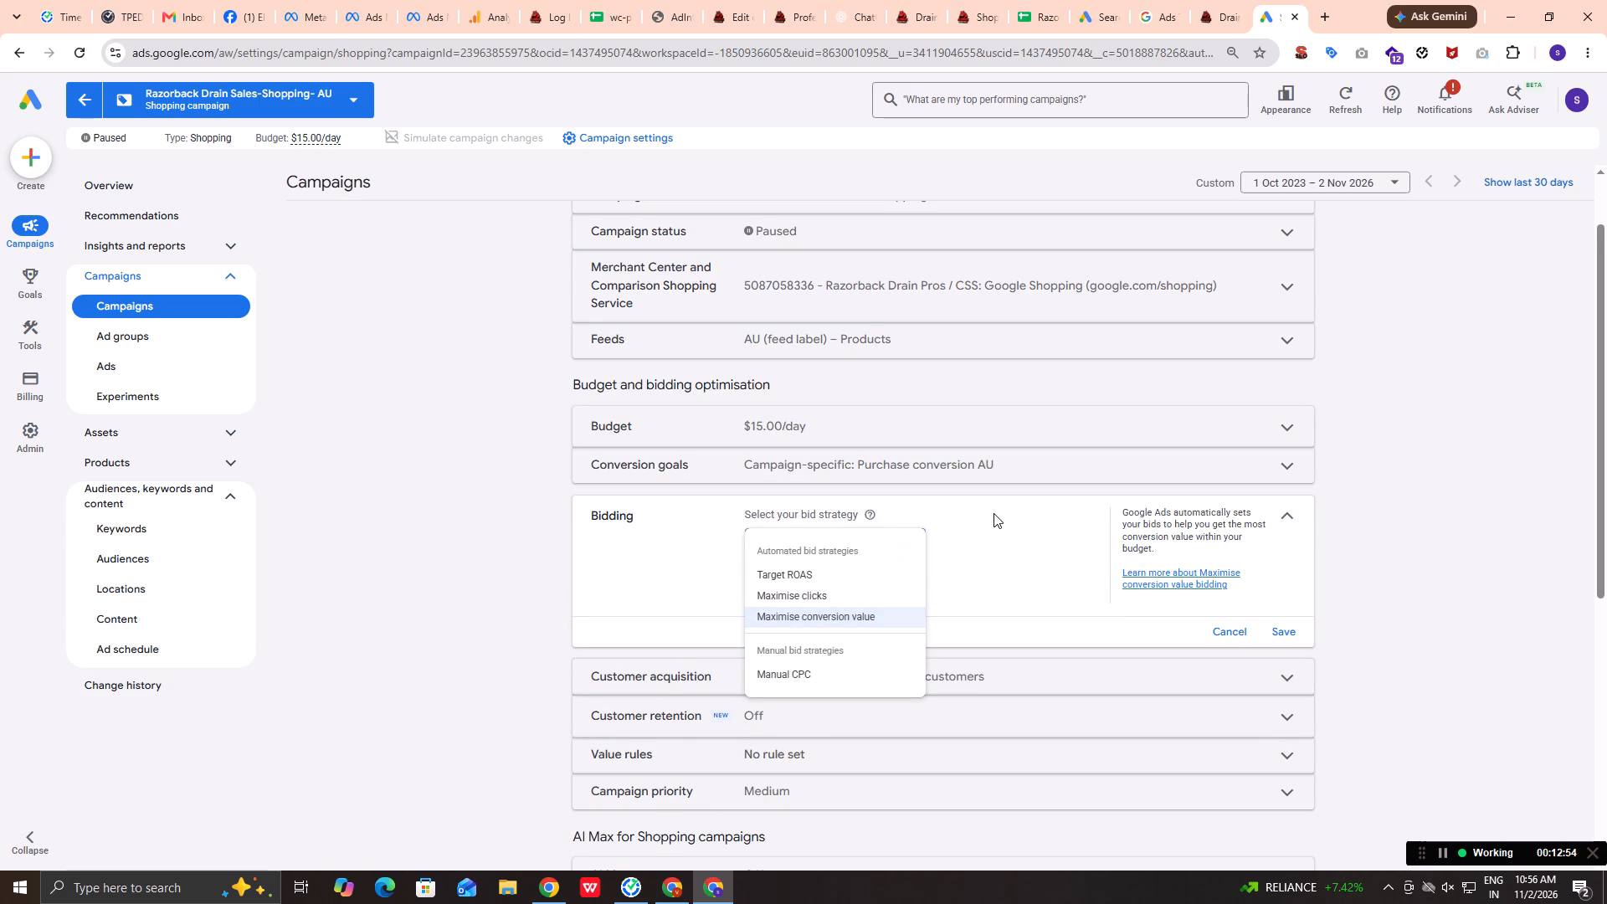
{"action": "left_click", "coordinate": [1225, 637]}
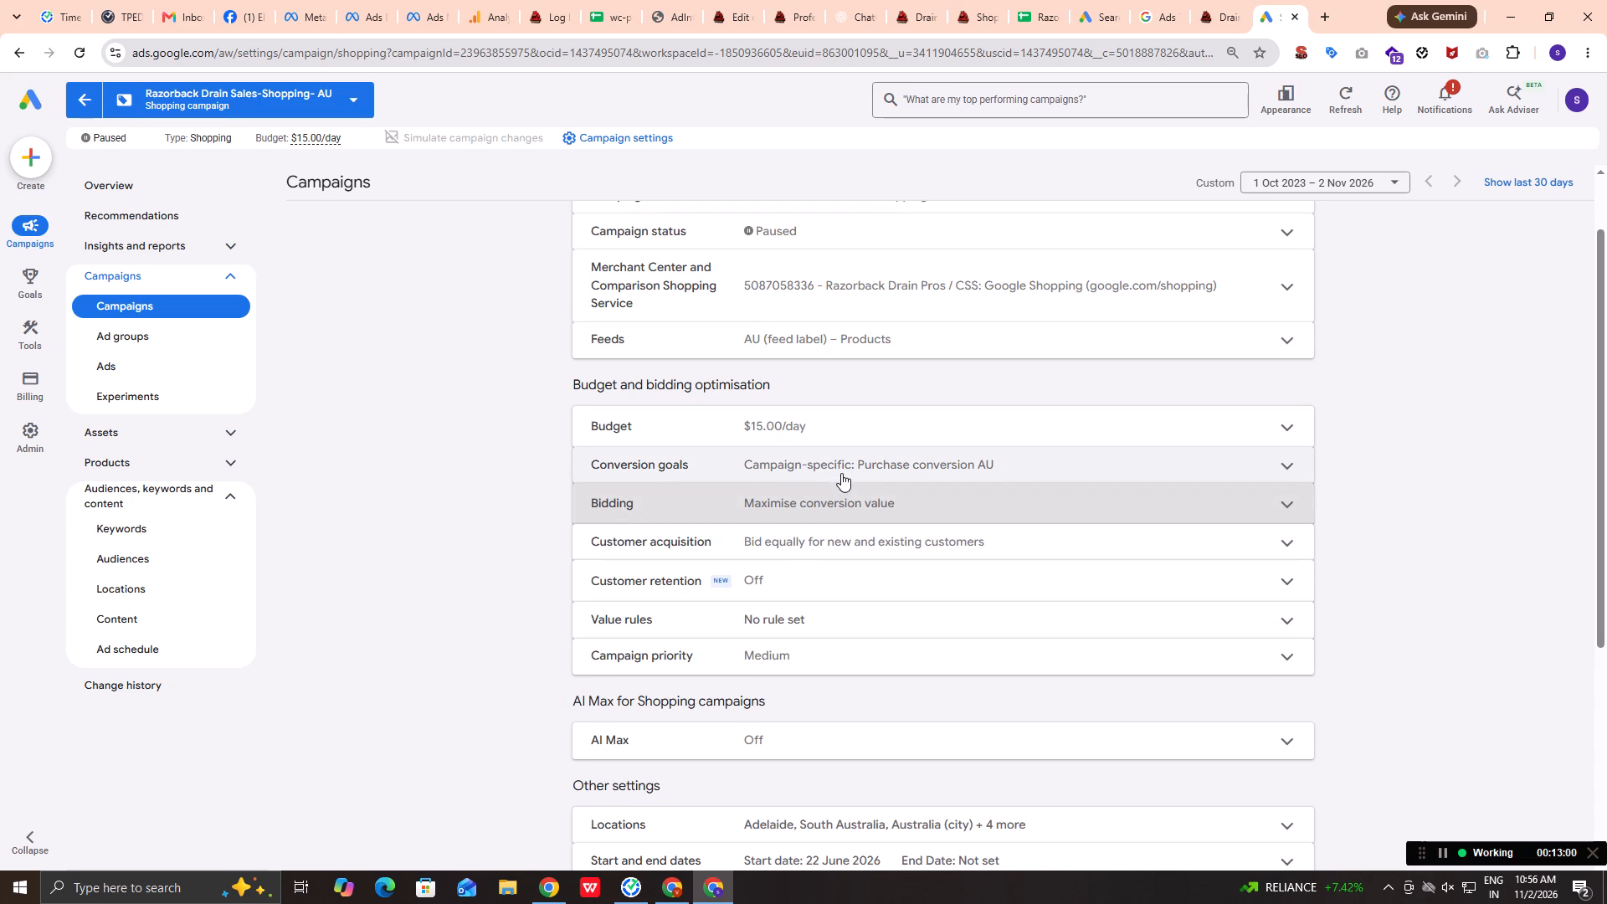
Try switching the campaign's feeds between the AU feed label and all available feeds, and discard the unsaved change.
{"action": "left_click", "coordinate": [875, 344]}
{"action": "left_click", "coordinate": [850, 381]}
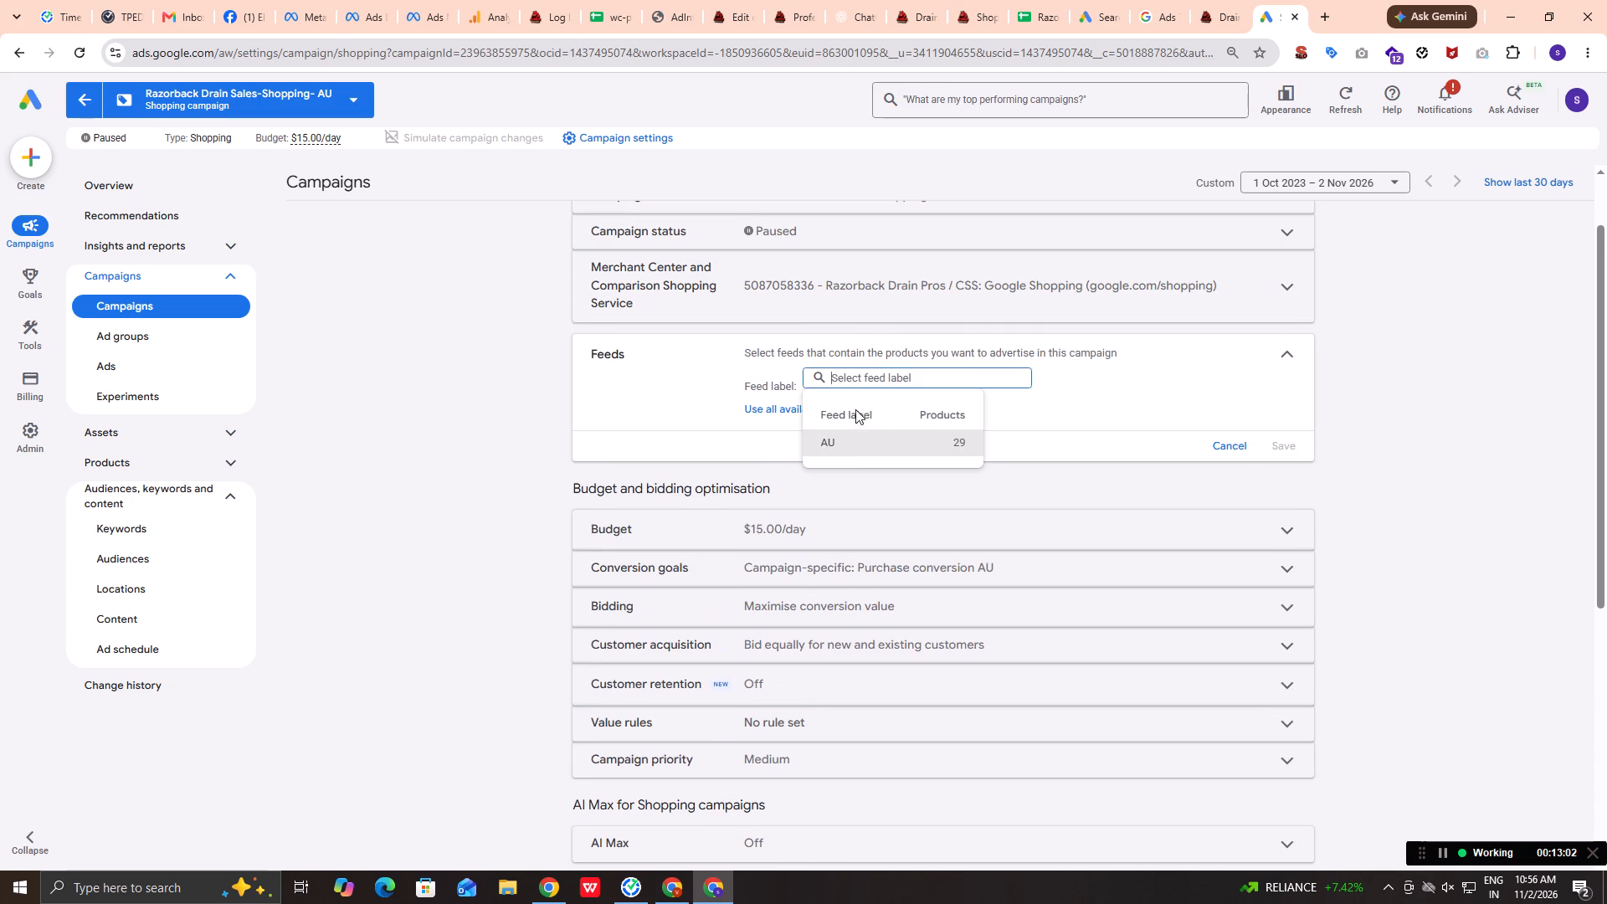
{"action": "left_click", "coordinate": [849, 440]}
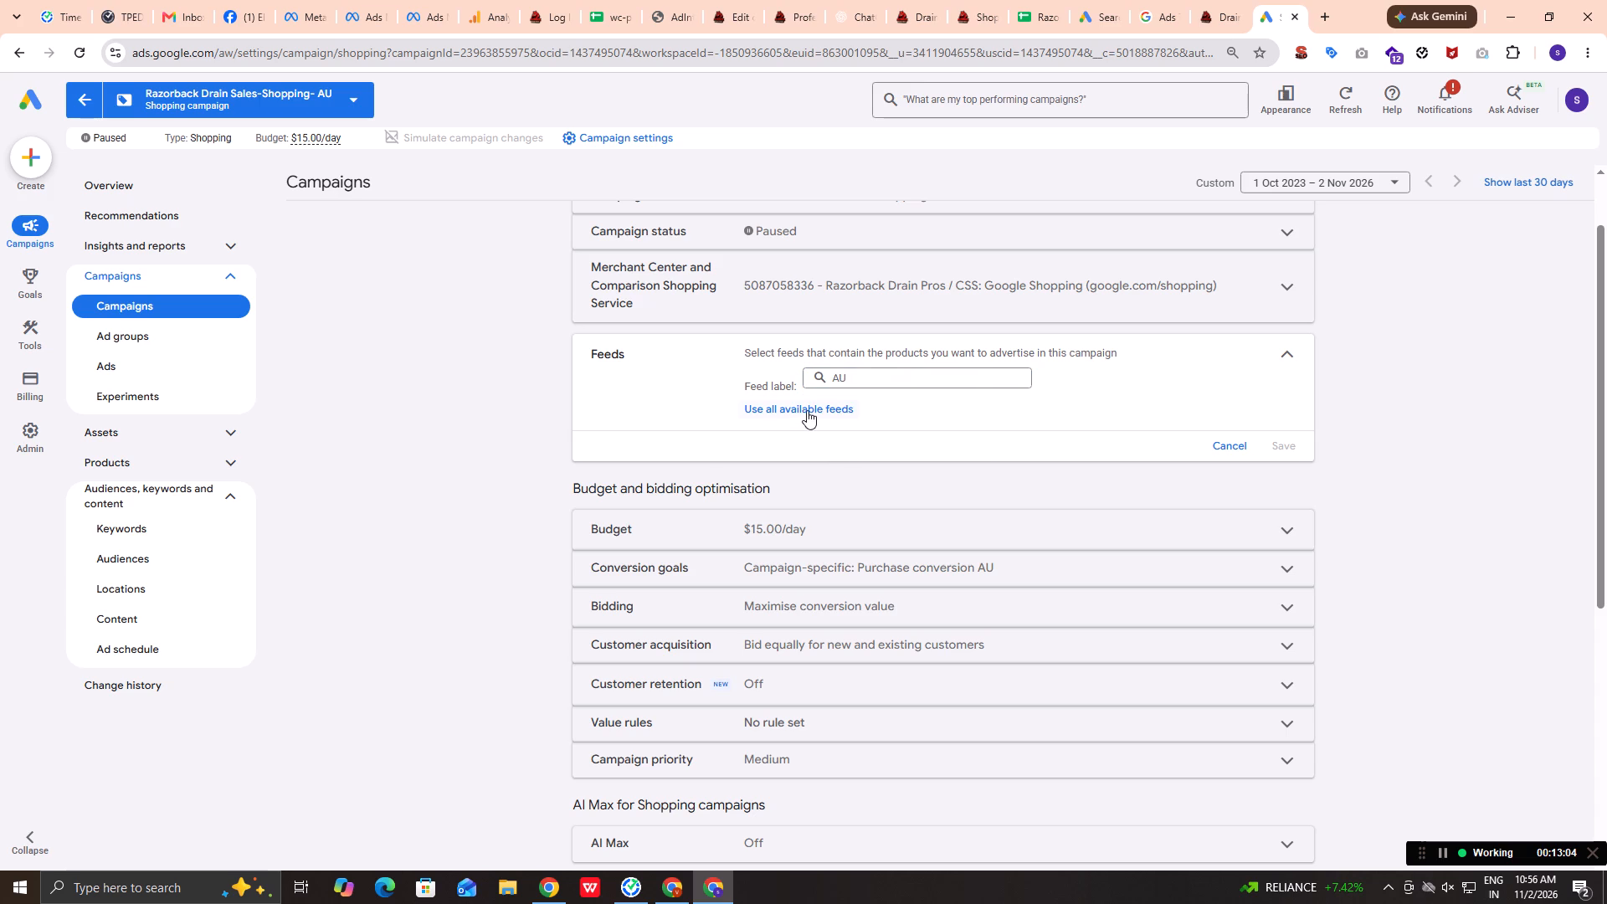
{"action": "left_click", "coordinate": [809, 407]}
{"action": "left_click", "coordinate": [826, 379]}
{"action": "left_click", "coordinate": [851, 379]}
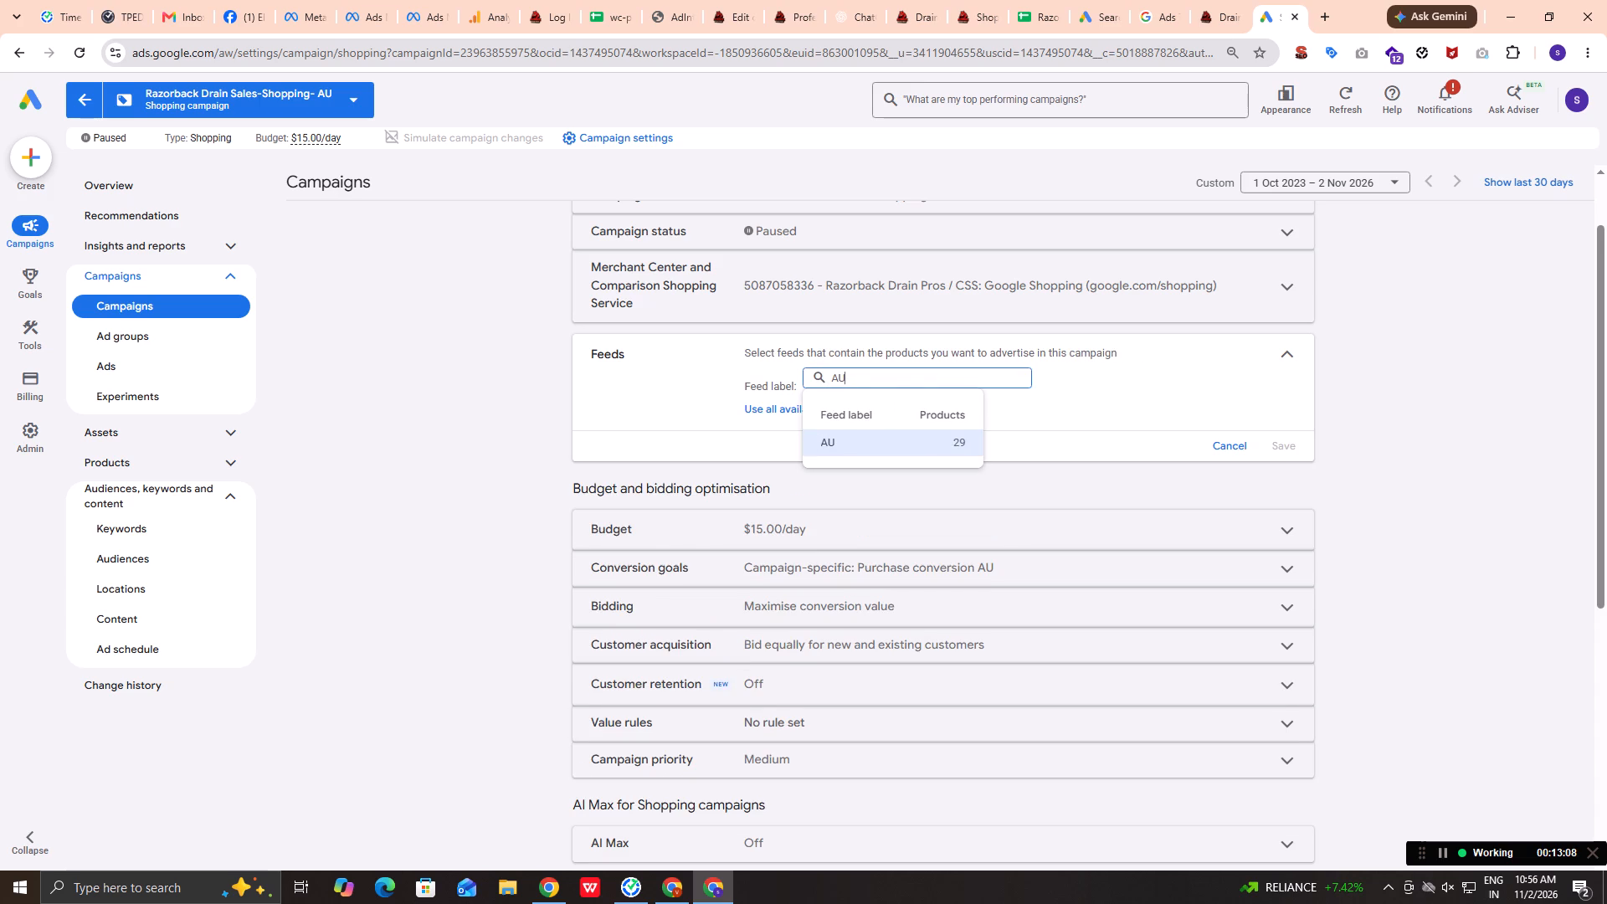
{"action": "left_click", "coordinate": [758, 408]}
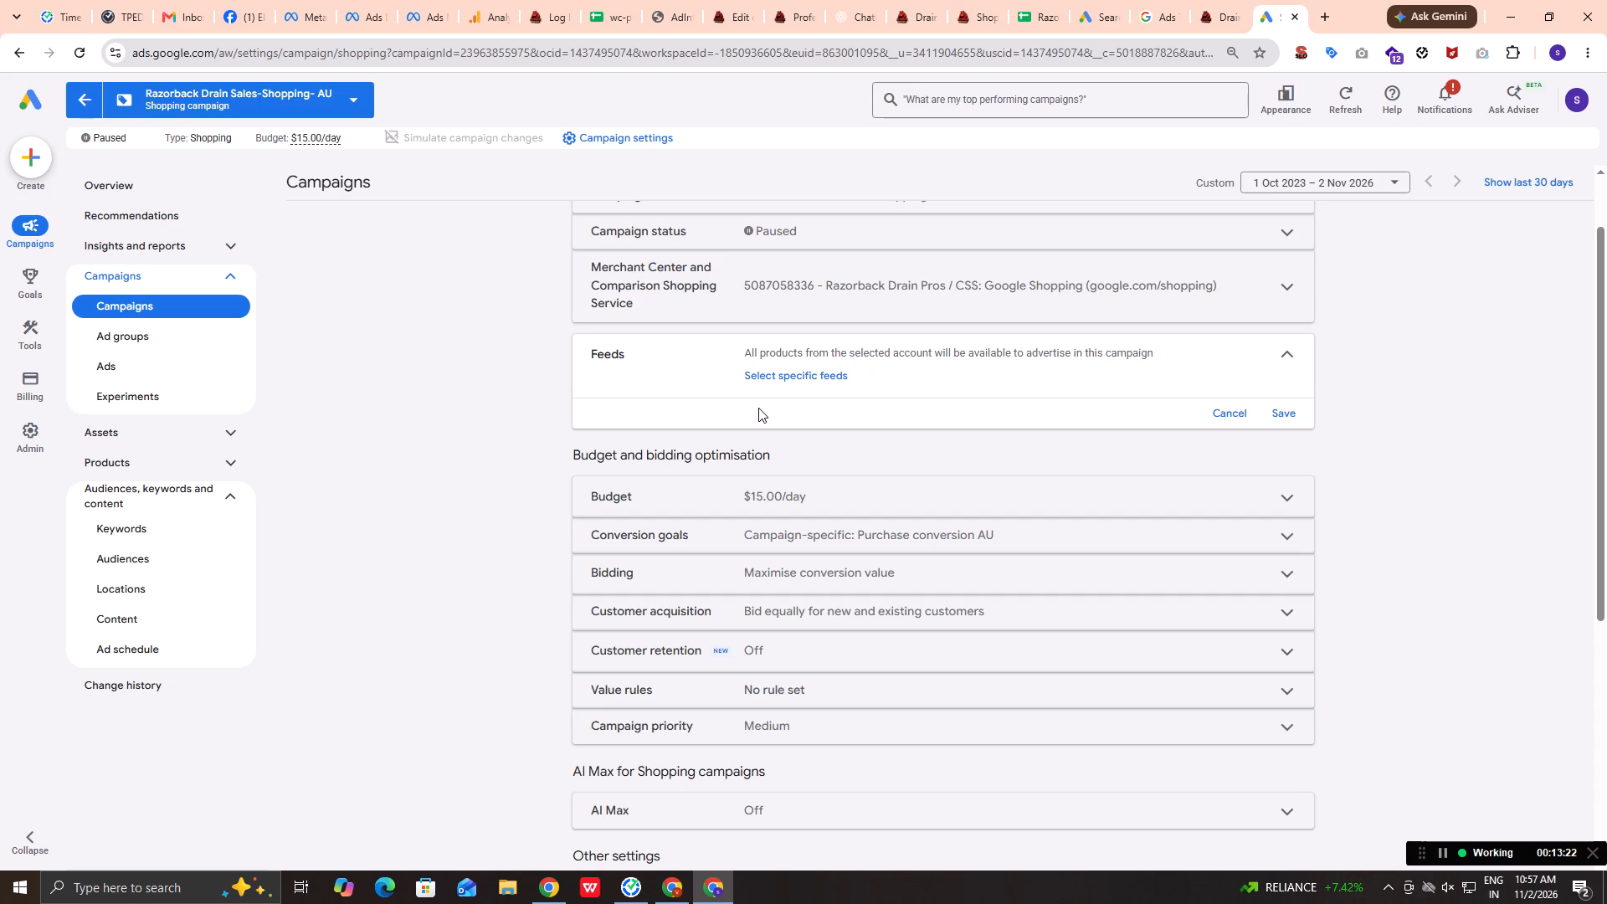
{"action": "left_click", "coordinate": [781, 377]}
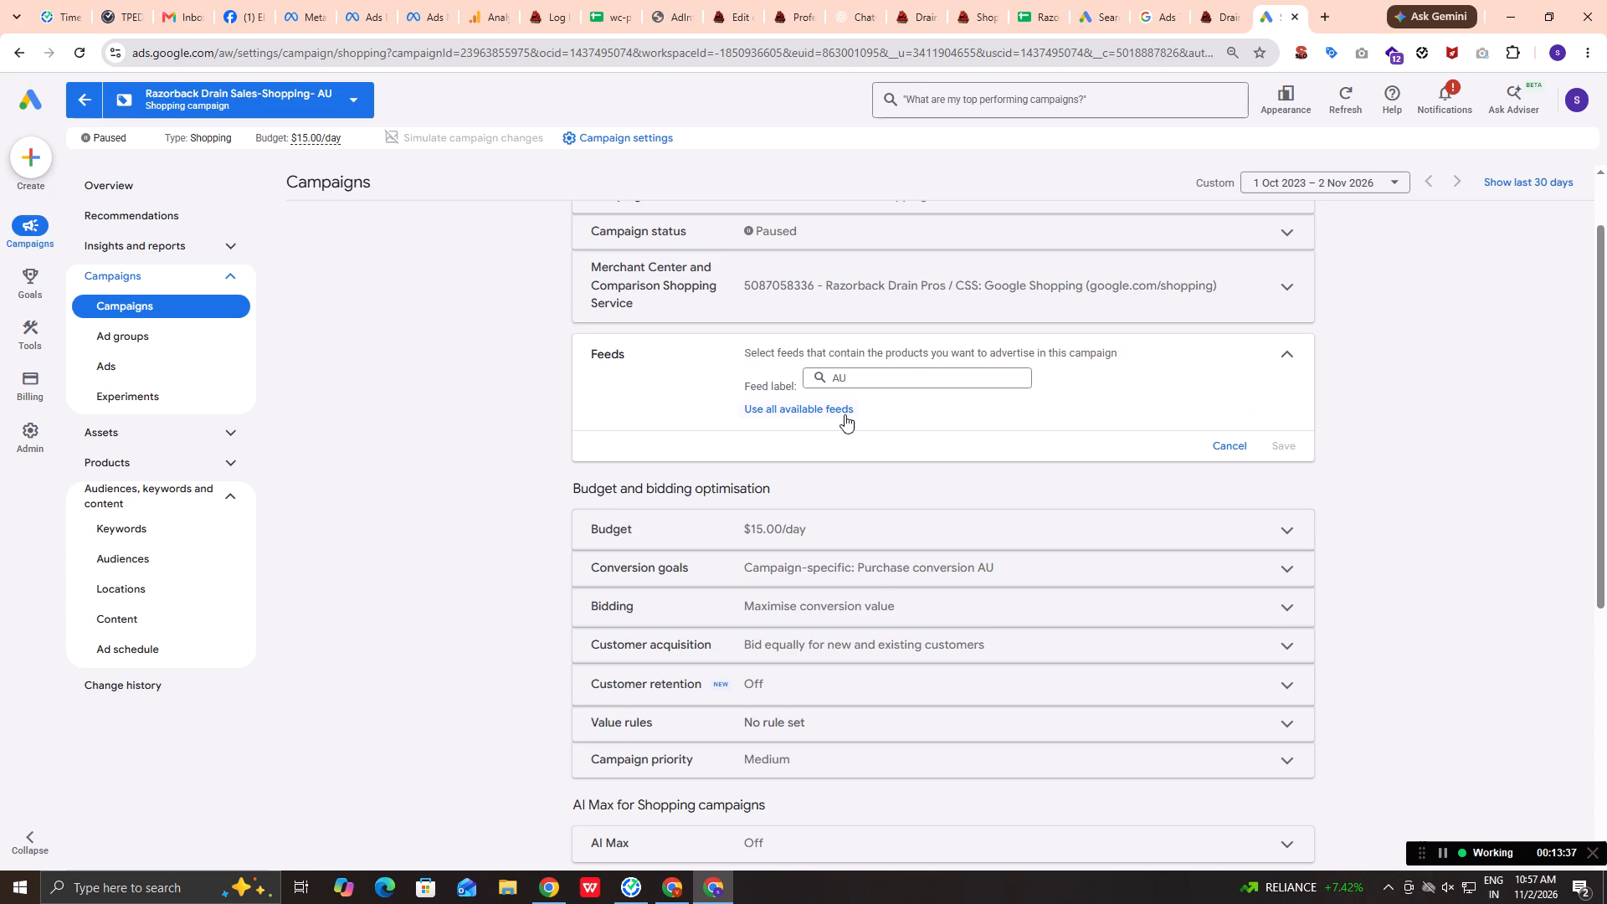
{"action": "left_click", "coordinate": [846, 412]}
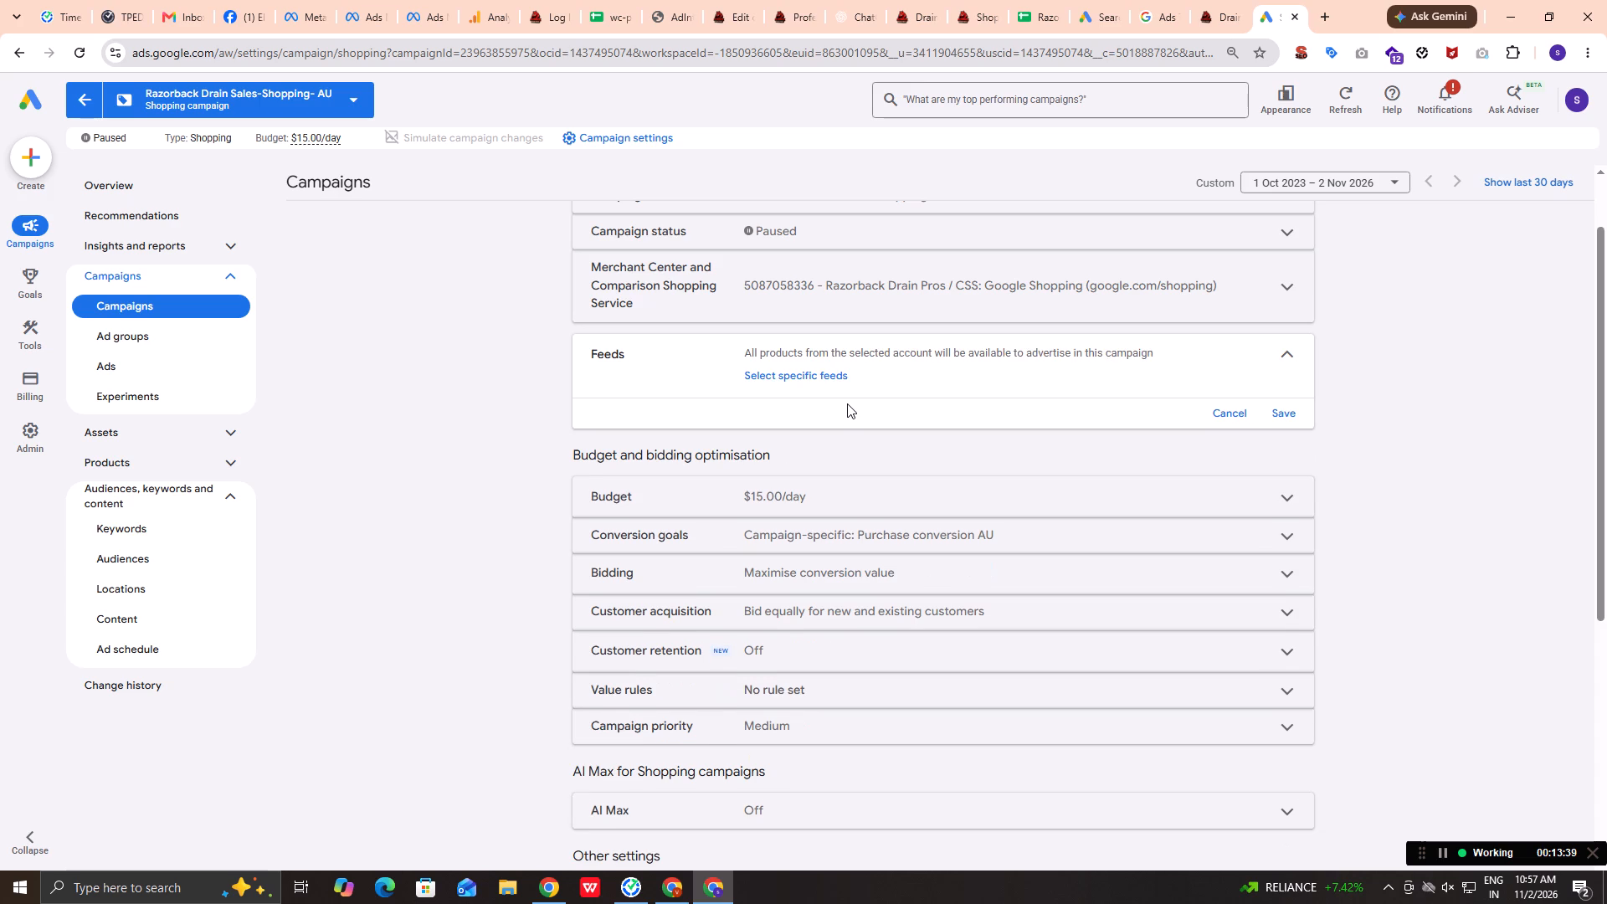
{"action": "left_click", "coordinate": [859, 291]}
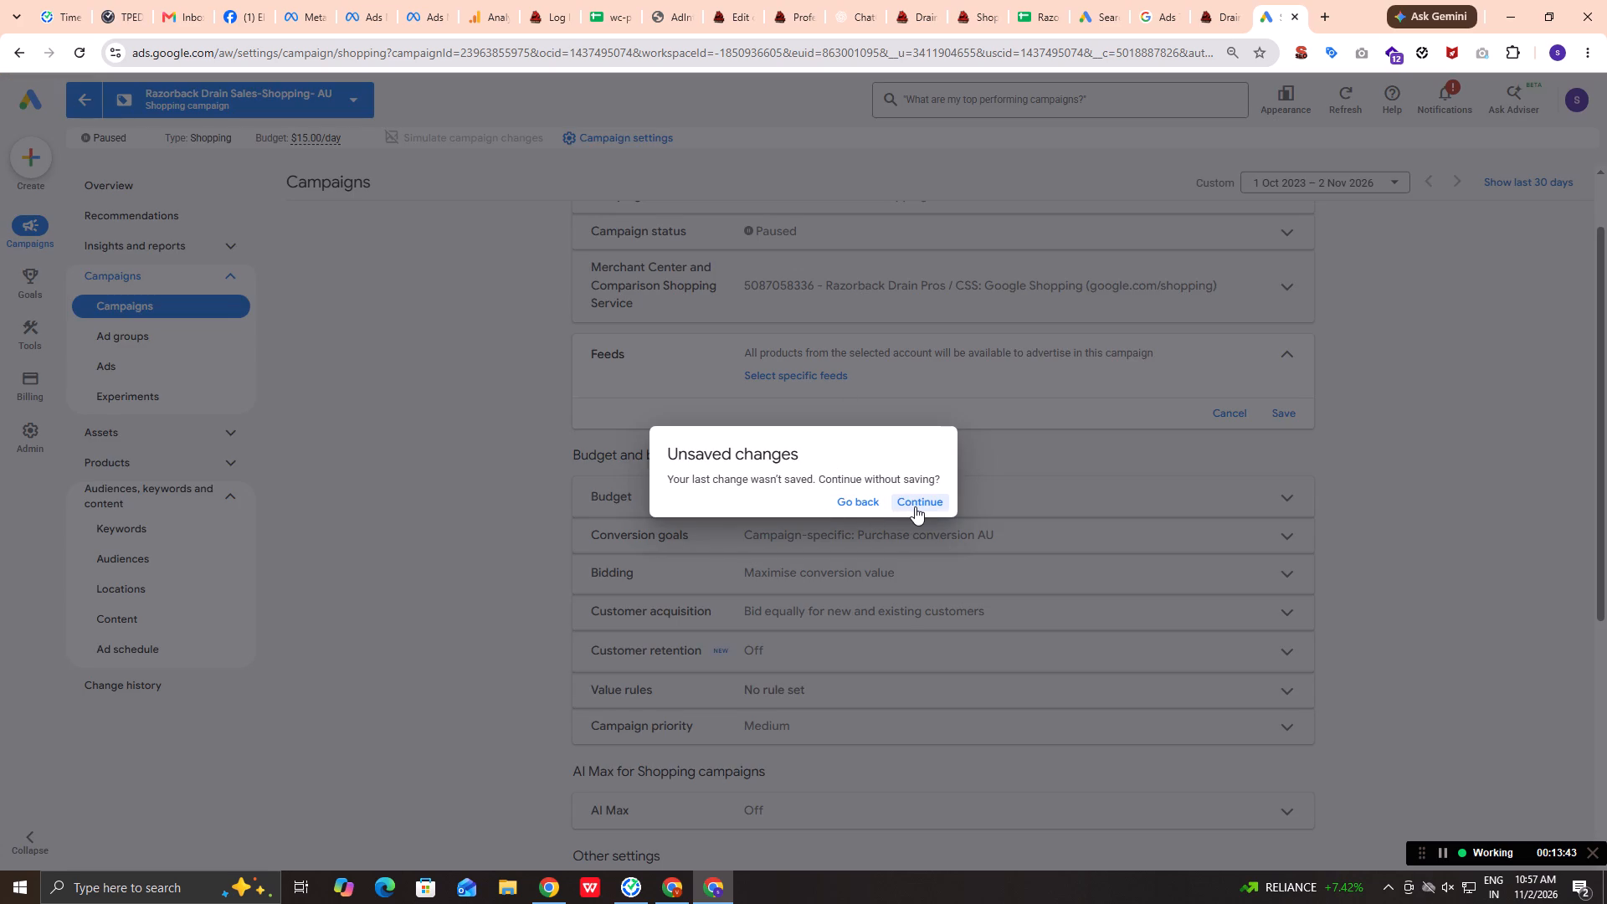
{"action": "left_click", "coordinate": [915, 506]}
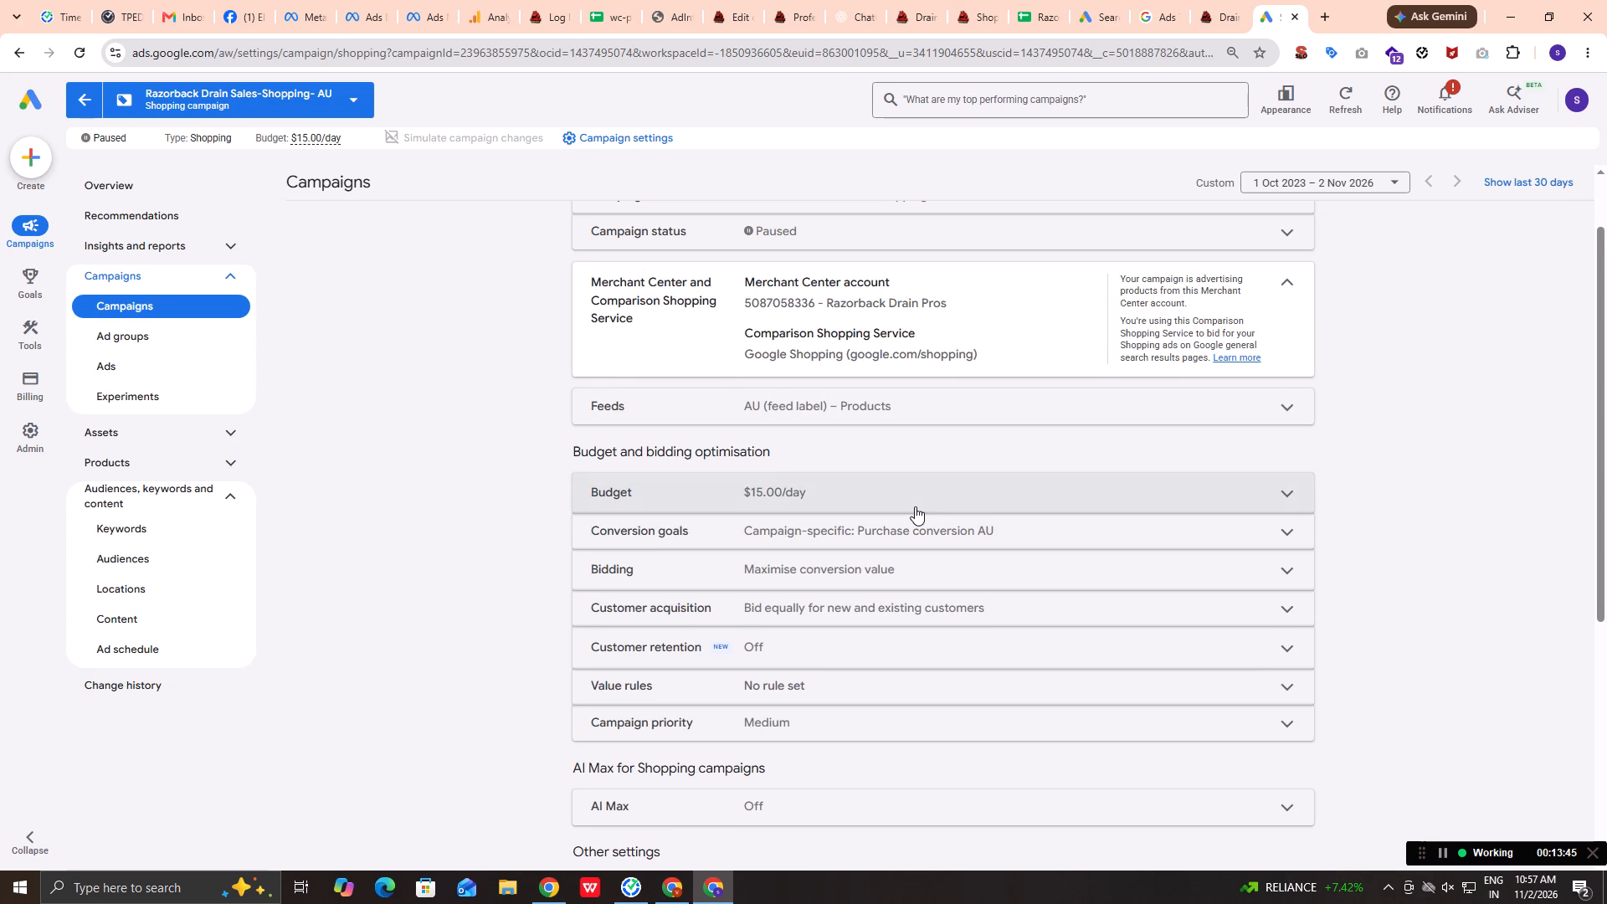
Examine the shopping campaign's feed label and campaign status settings.
{"action": "left_click", "coordinate": [822, 405]}
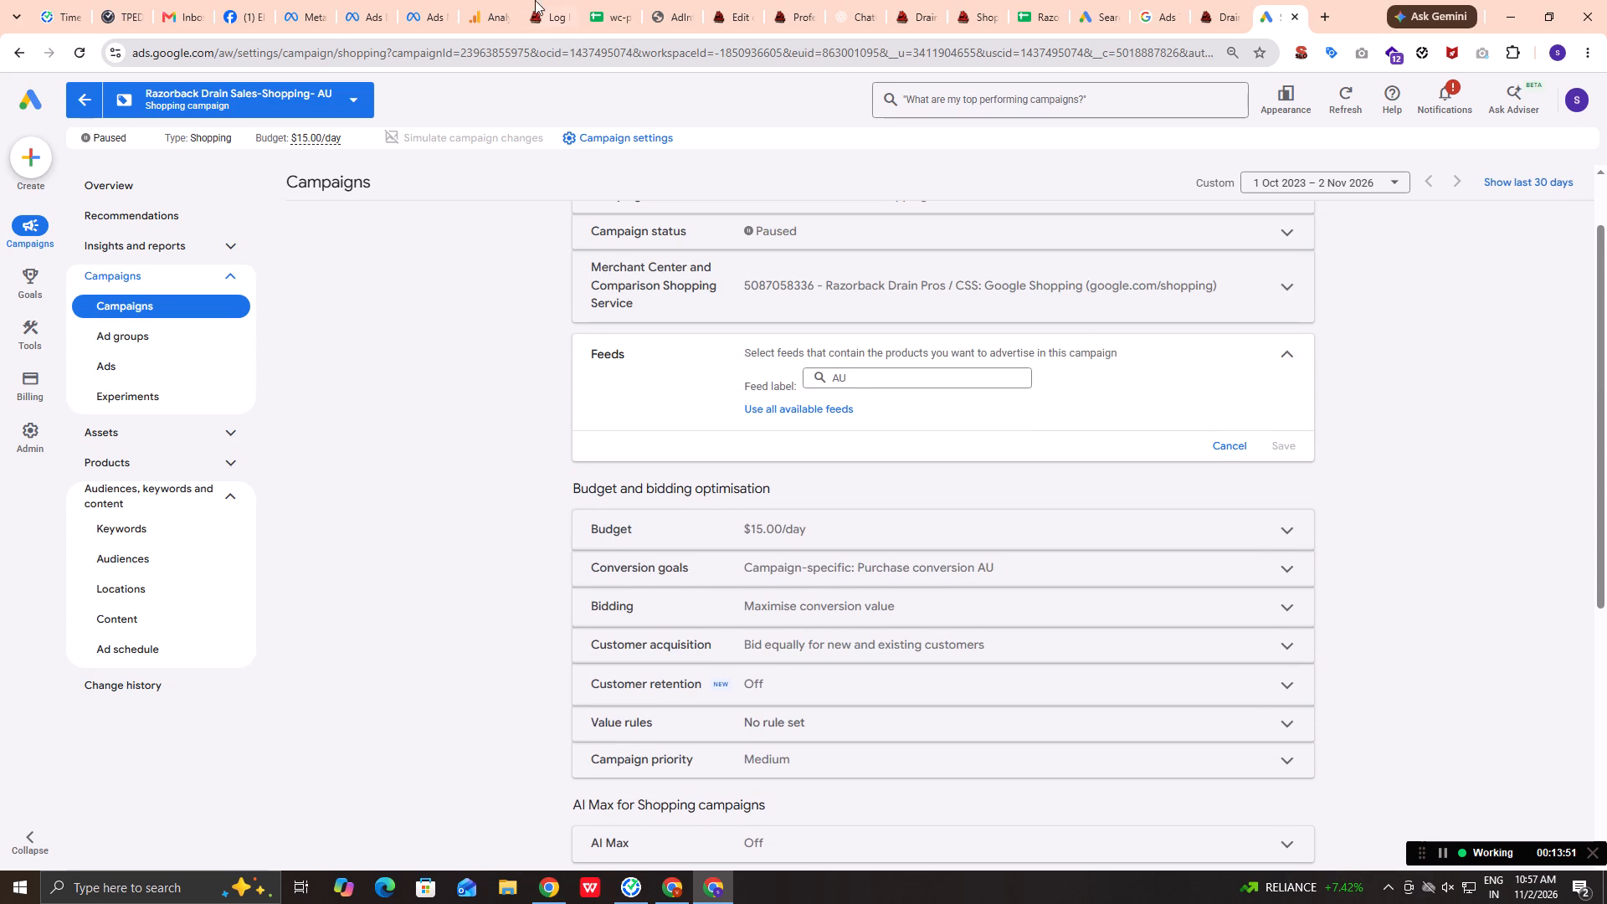
{"action": "scroll", "coordinate": [854, 354], "scroll_direction": "up", "scroll_amount": 2}
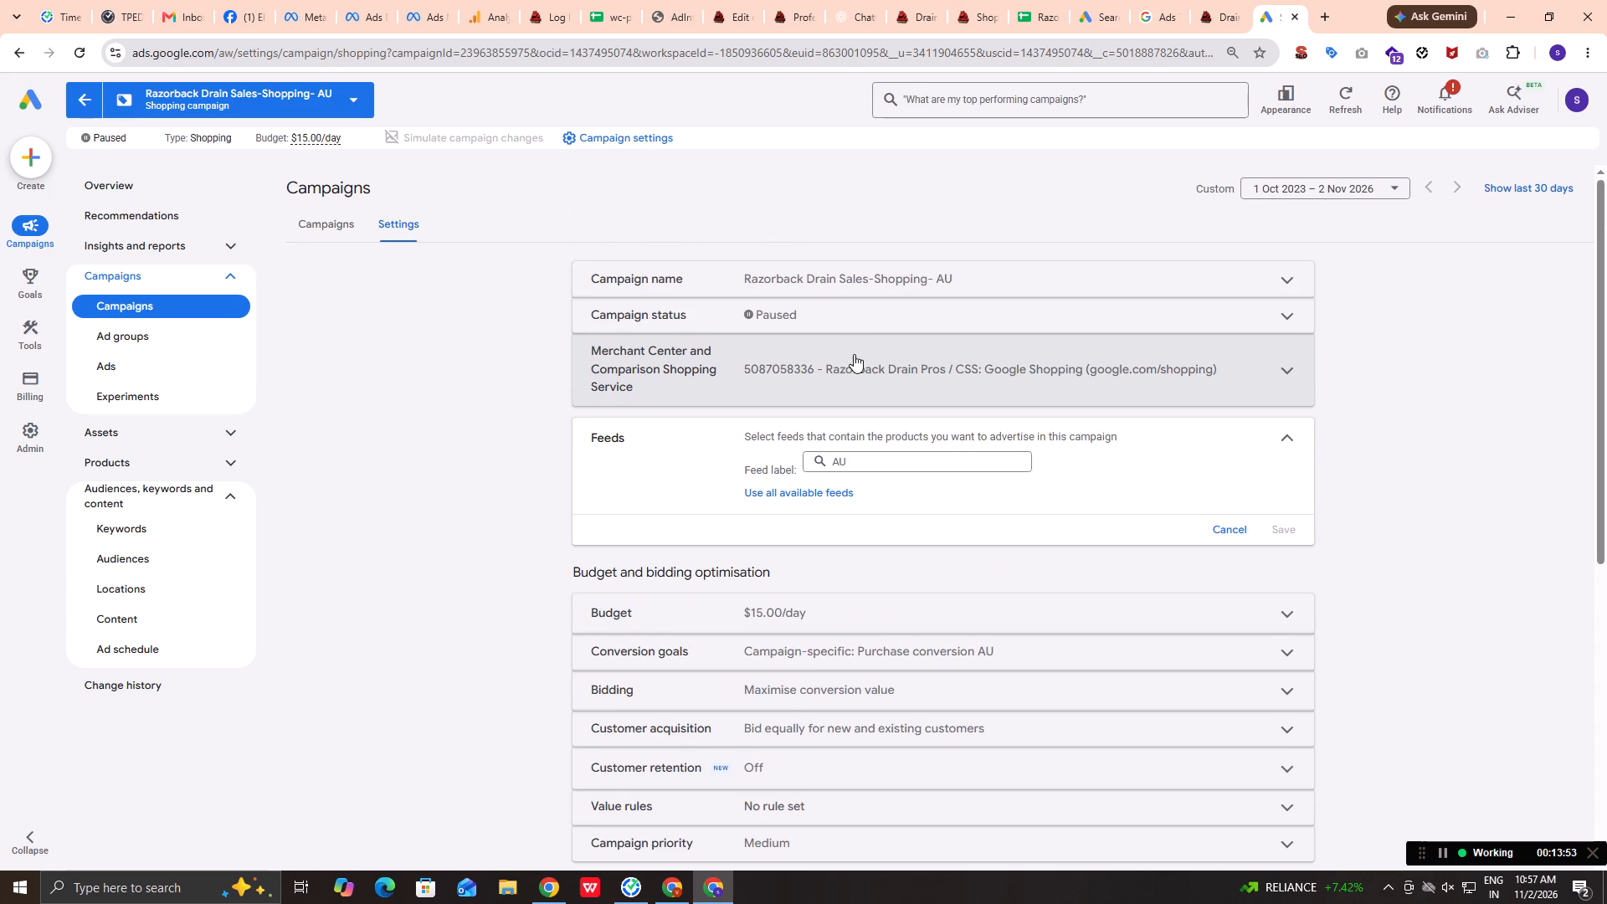
{"action": "left_click", "coordinate": [846, 323]}
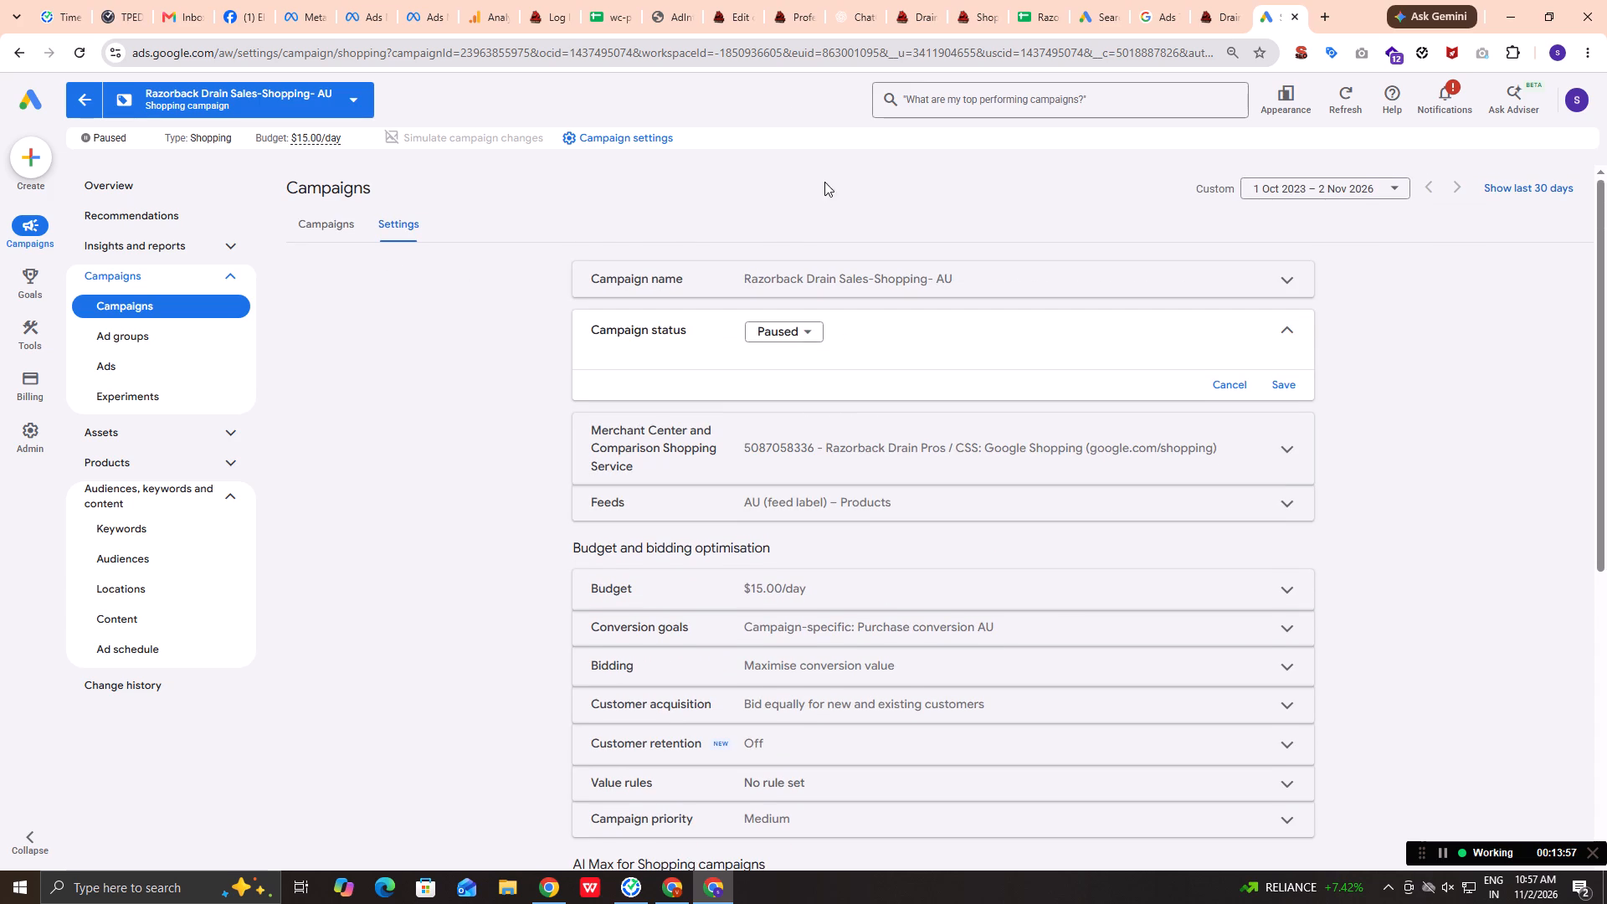
{"action": "left_click", "coordinate": [385, 19]}
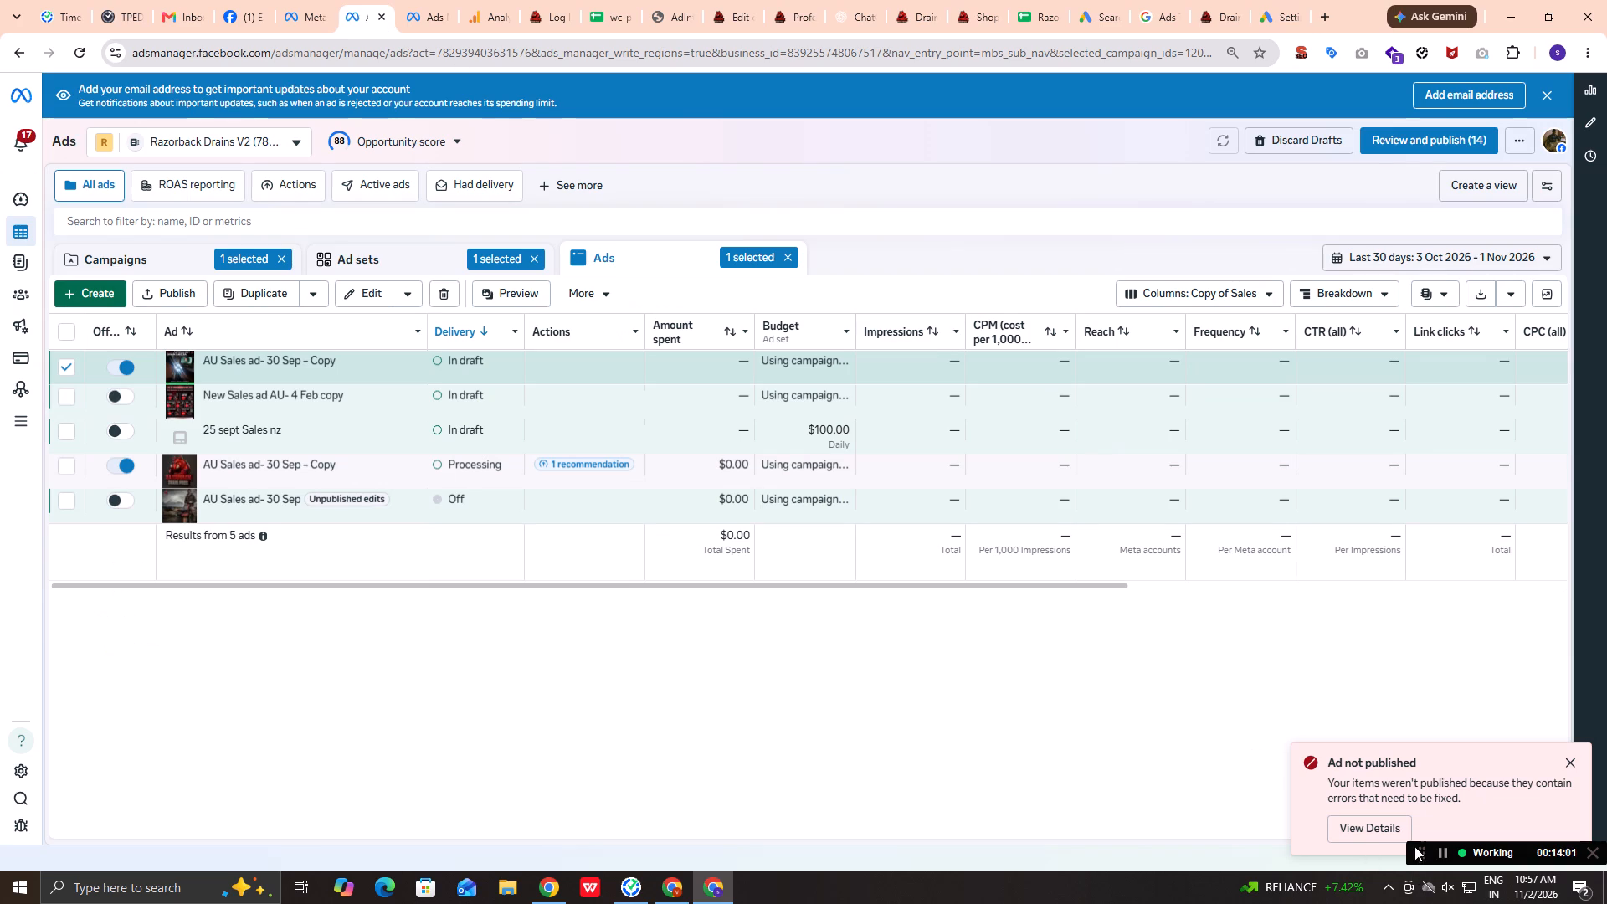
Open the draft AU Sales ad- 30 Sep – Copy from its publishing error details to fix the ad's required link field.
{"action": "left_click", "coordinate": [1383, 829]}
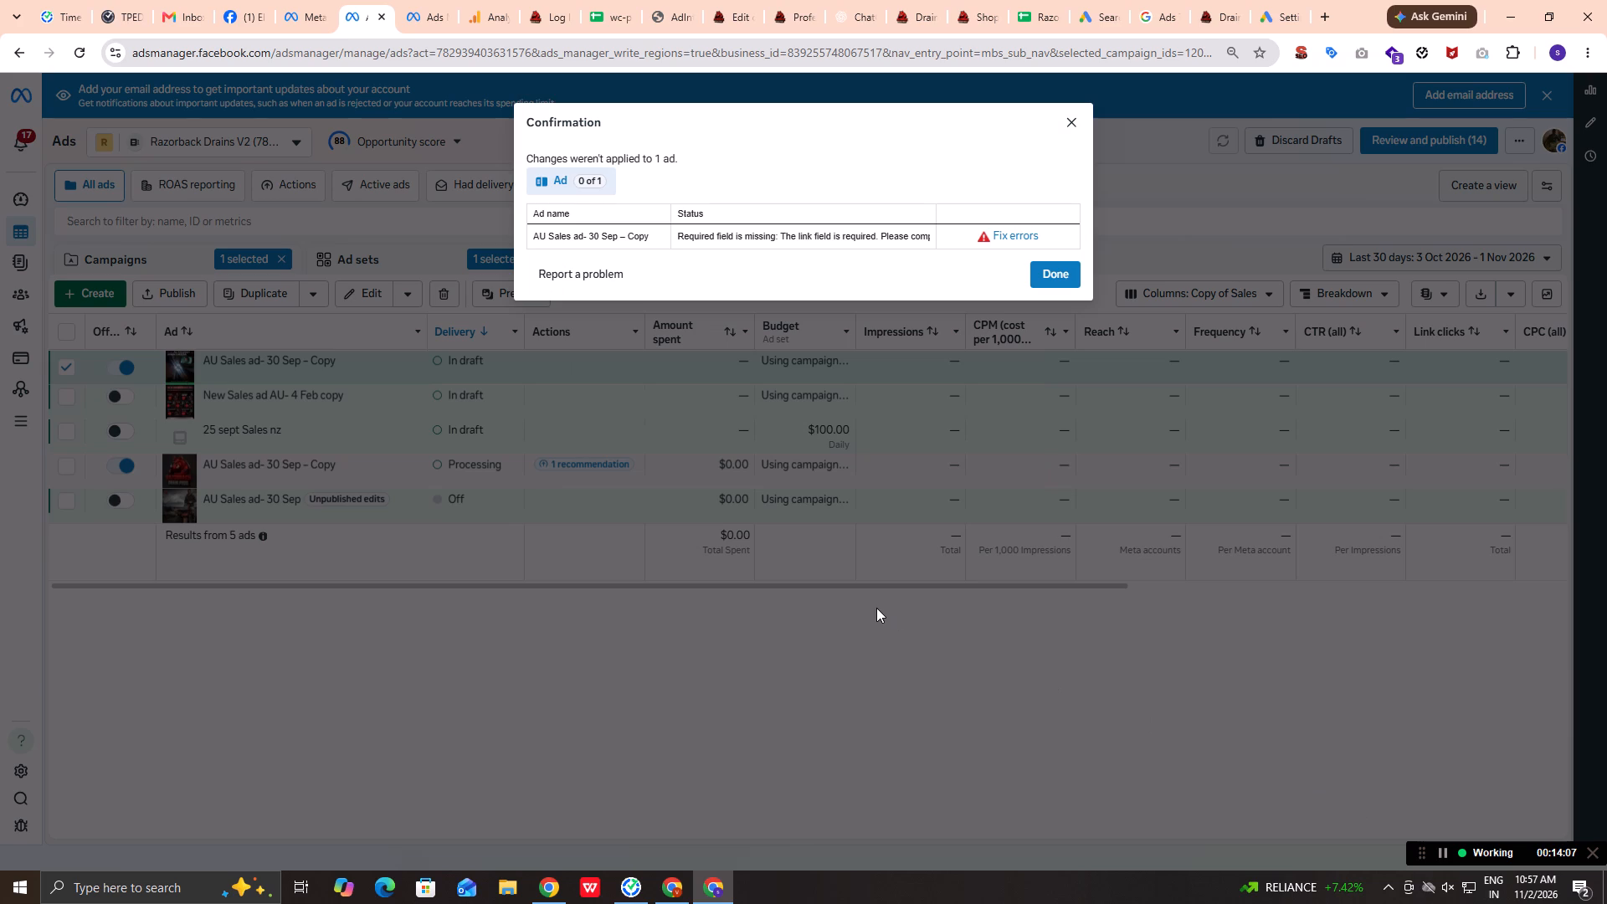
{"action": "left_click", "coordinate": [1003, 235]}
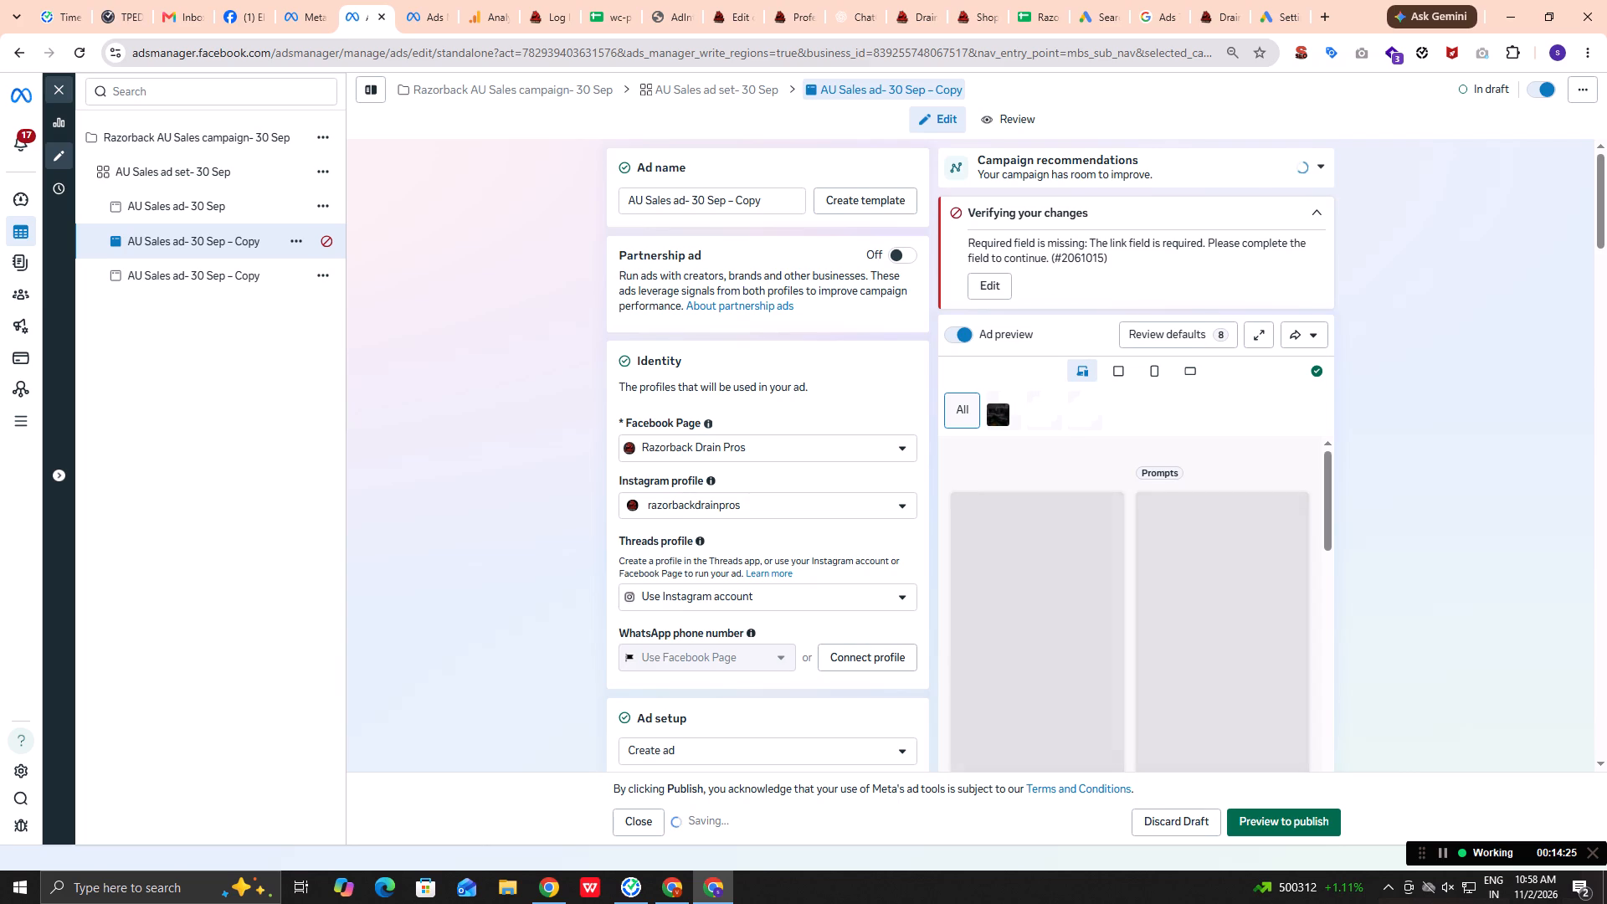
{"action": "scroll", "coordinate": [806, 333], "scroll_direction": "up", "scroll_amount": 3}
{"action": "scroll", "coordinate": [806, 333], "scroll_direction": "down", "scroll_amount": 2}
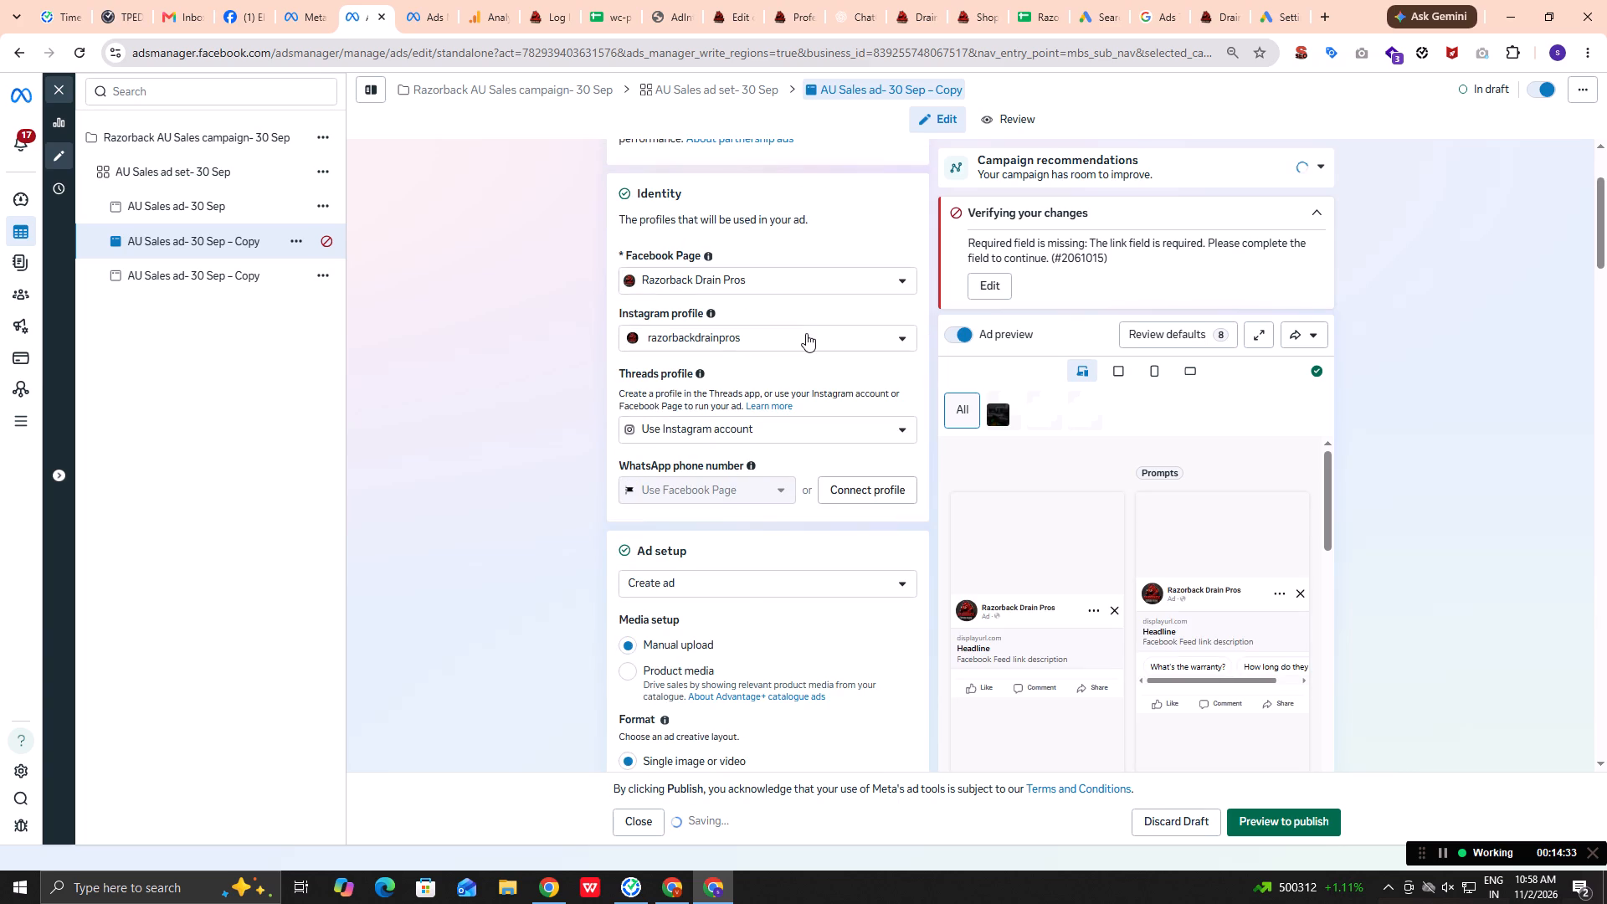
{"action": "scroll", "coordinate": [806, 333], "scroll_direction": "down", "scroll_amount": 2}
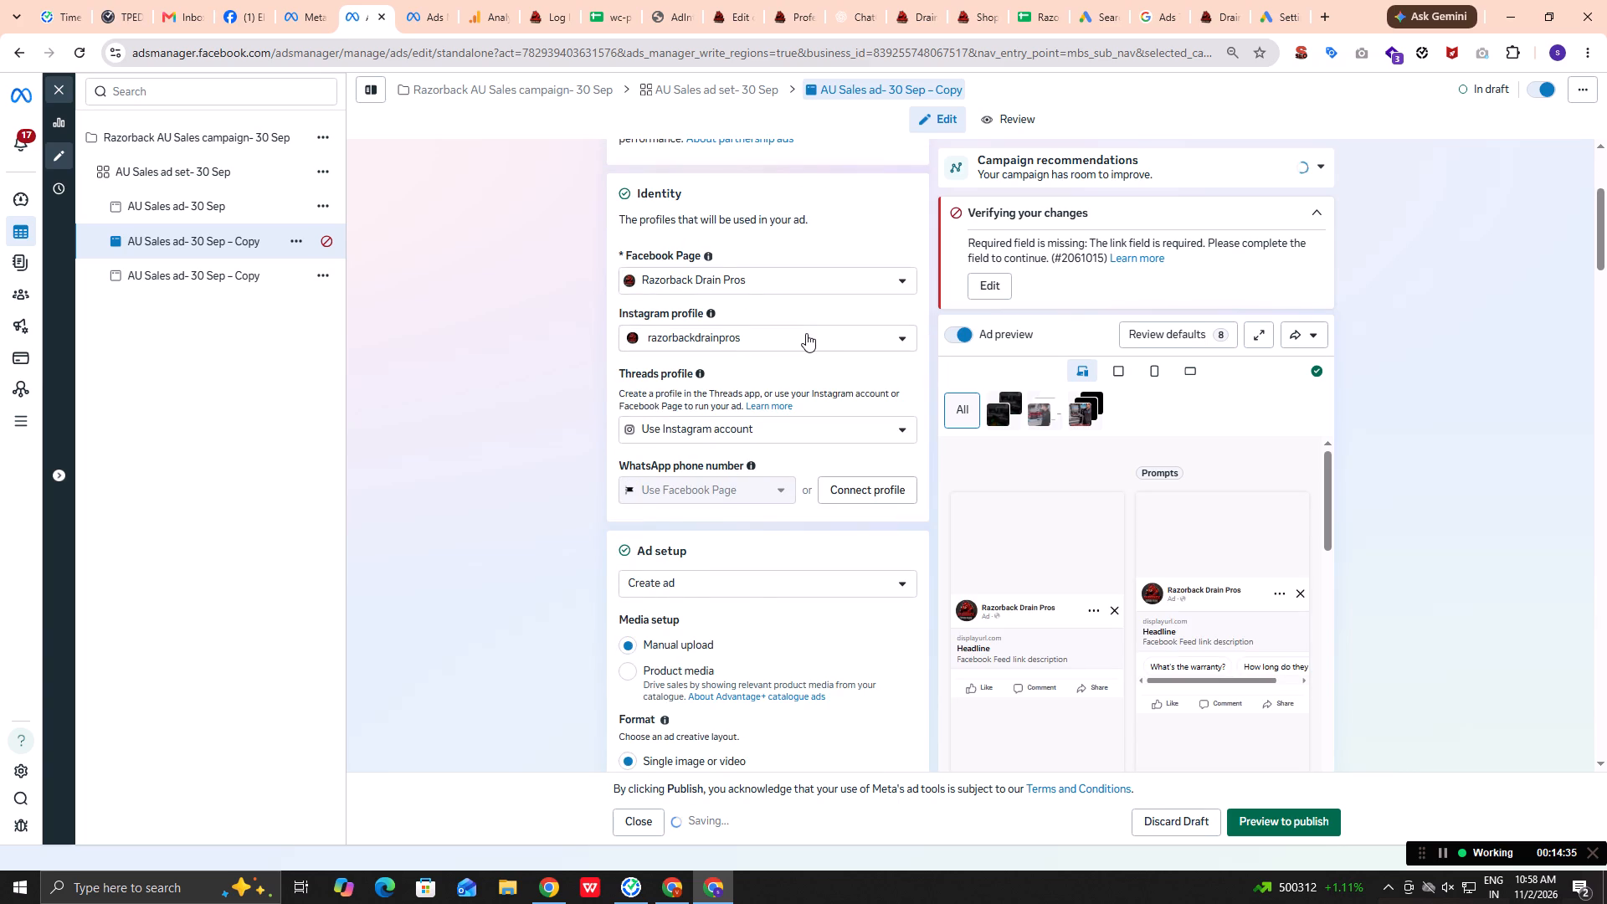
{"action": "scroll", "coordinate": [806, 333], "scroll_direction": "down", "scroll_amount": 2}
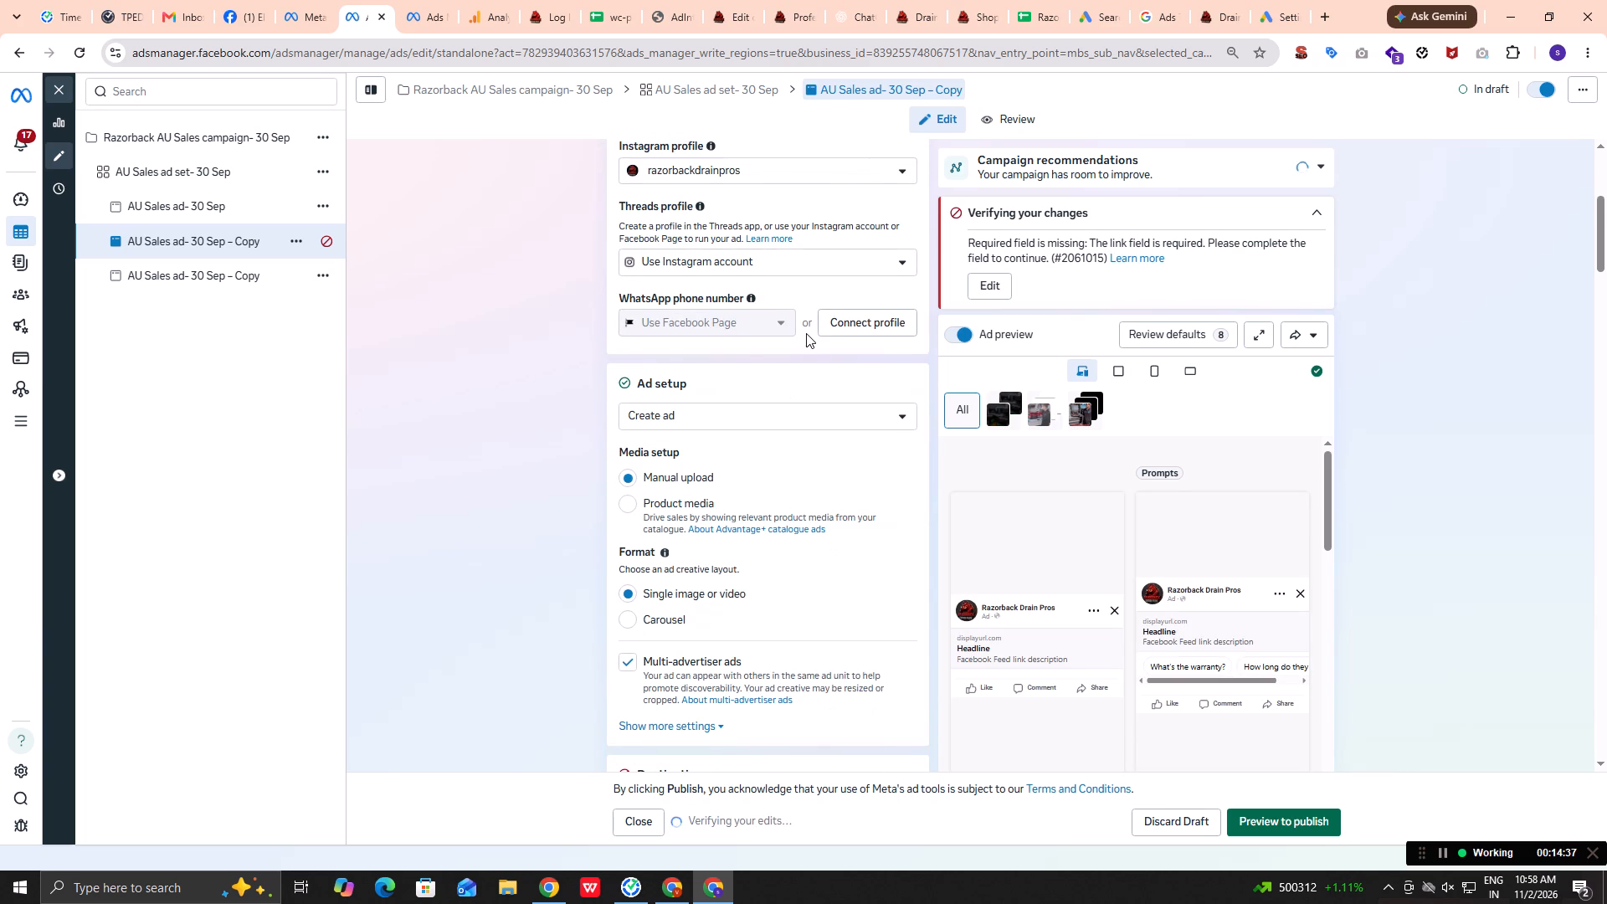
{"action": "scroll", "coordinate": [806, 333], "scroll_direction": "down", "scroll_amount": 3}
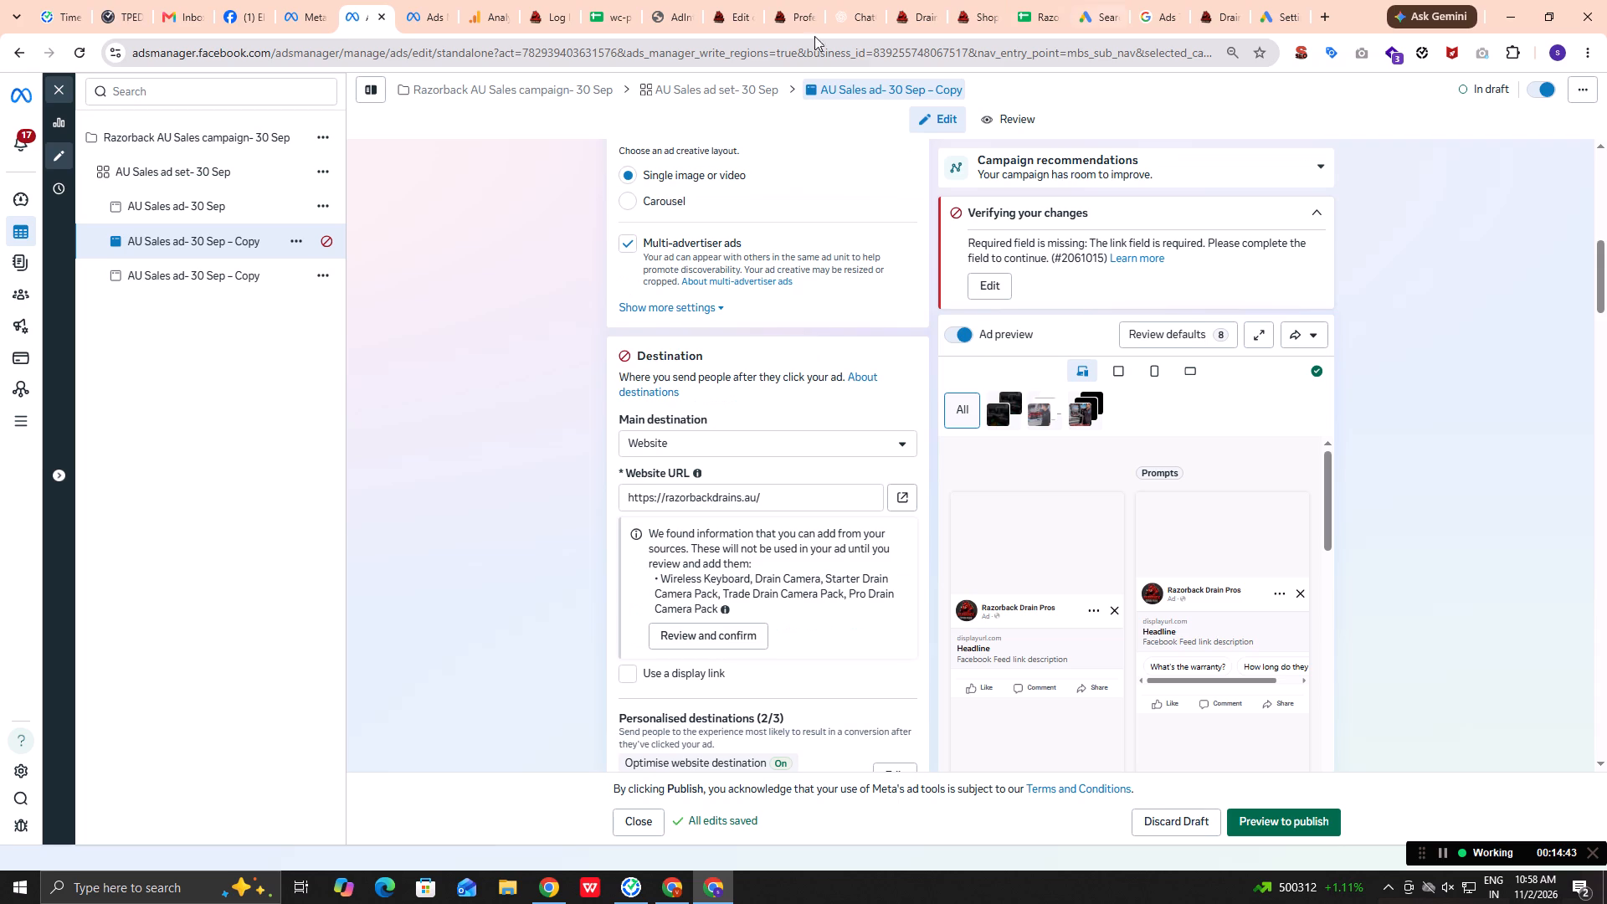
{"action": "left_click", "coordinate": [623, 674]}
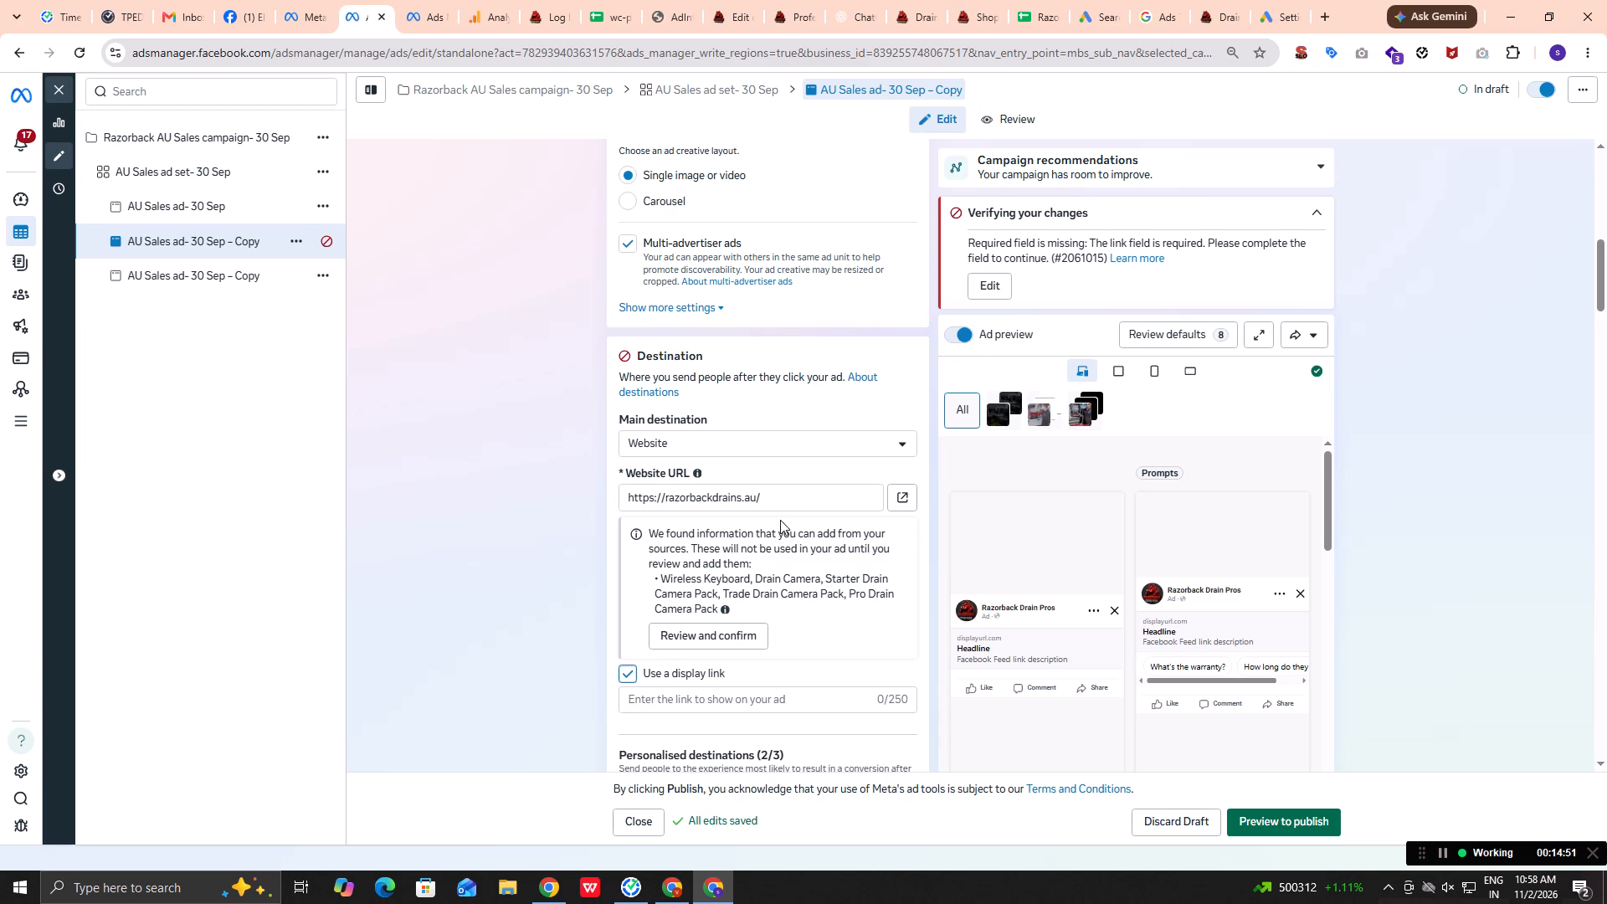
{"action": "triple_click", "coordinate": [788, 493]}
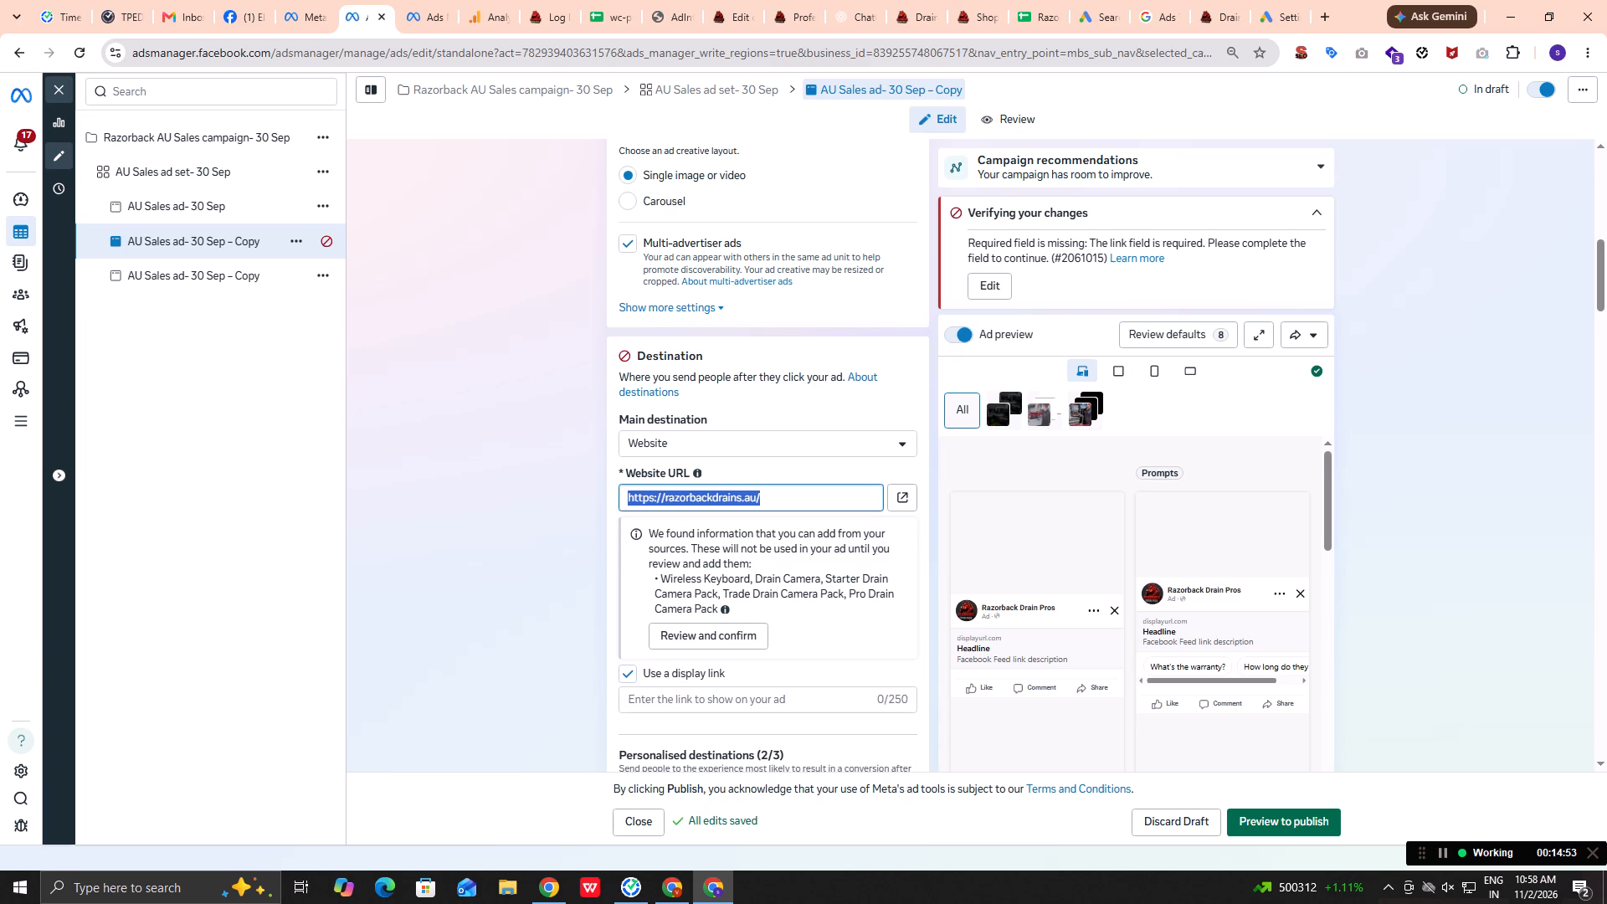
{"action": "key", "text": "ctrl+c"}
{"action": "left_click", "coordinate": [774, 701]}
{"action": "key", "text": "ctrl+v"}
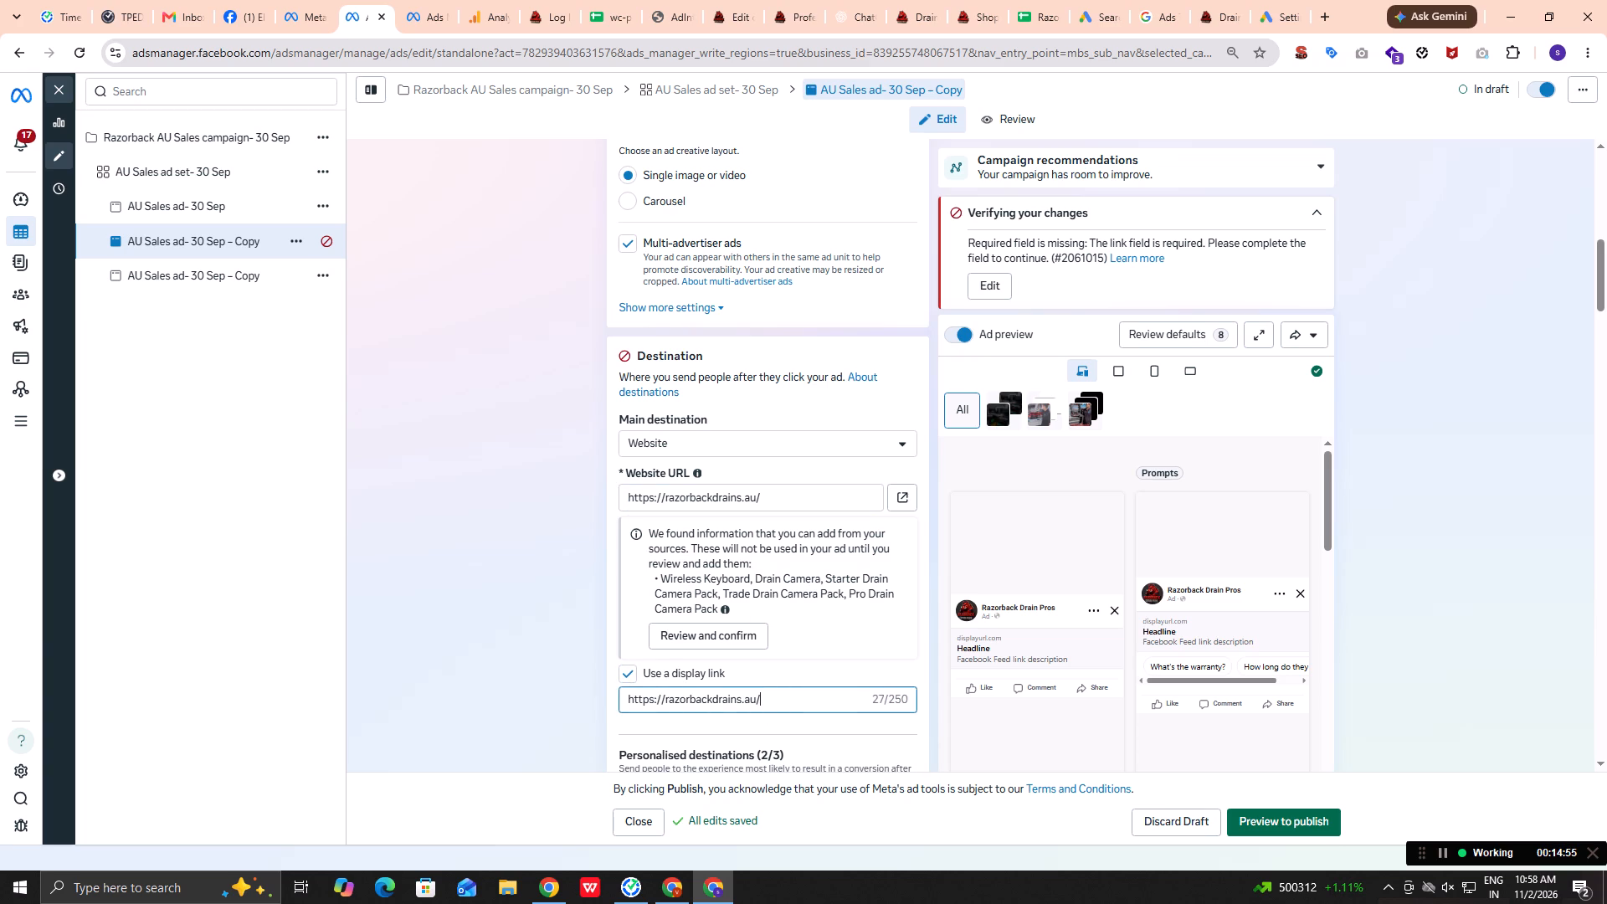
Turn off Optimise website destination and Product browsing in the ad's personalised destinations.
{"action": "scroll", "coordinate": [736, 696], "scroll_direction": "down", "scroll_amount": 2}
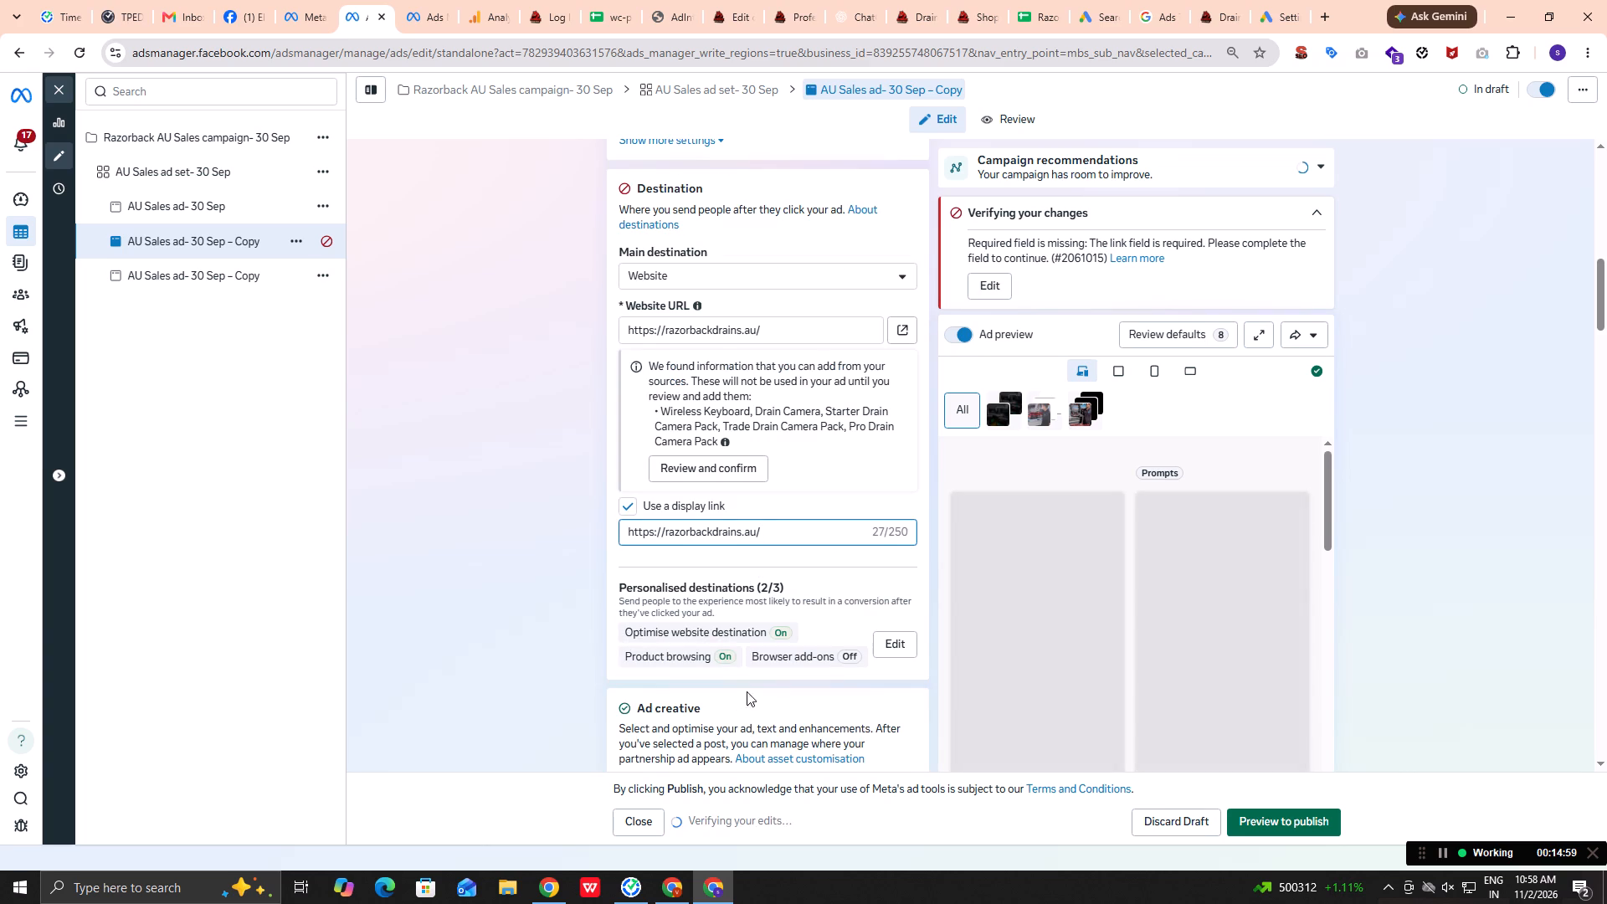
{"action": "left_click", "coordinate": [978, 287]}
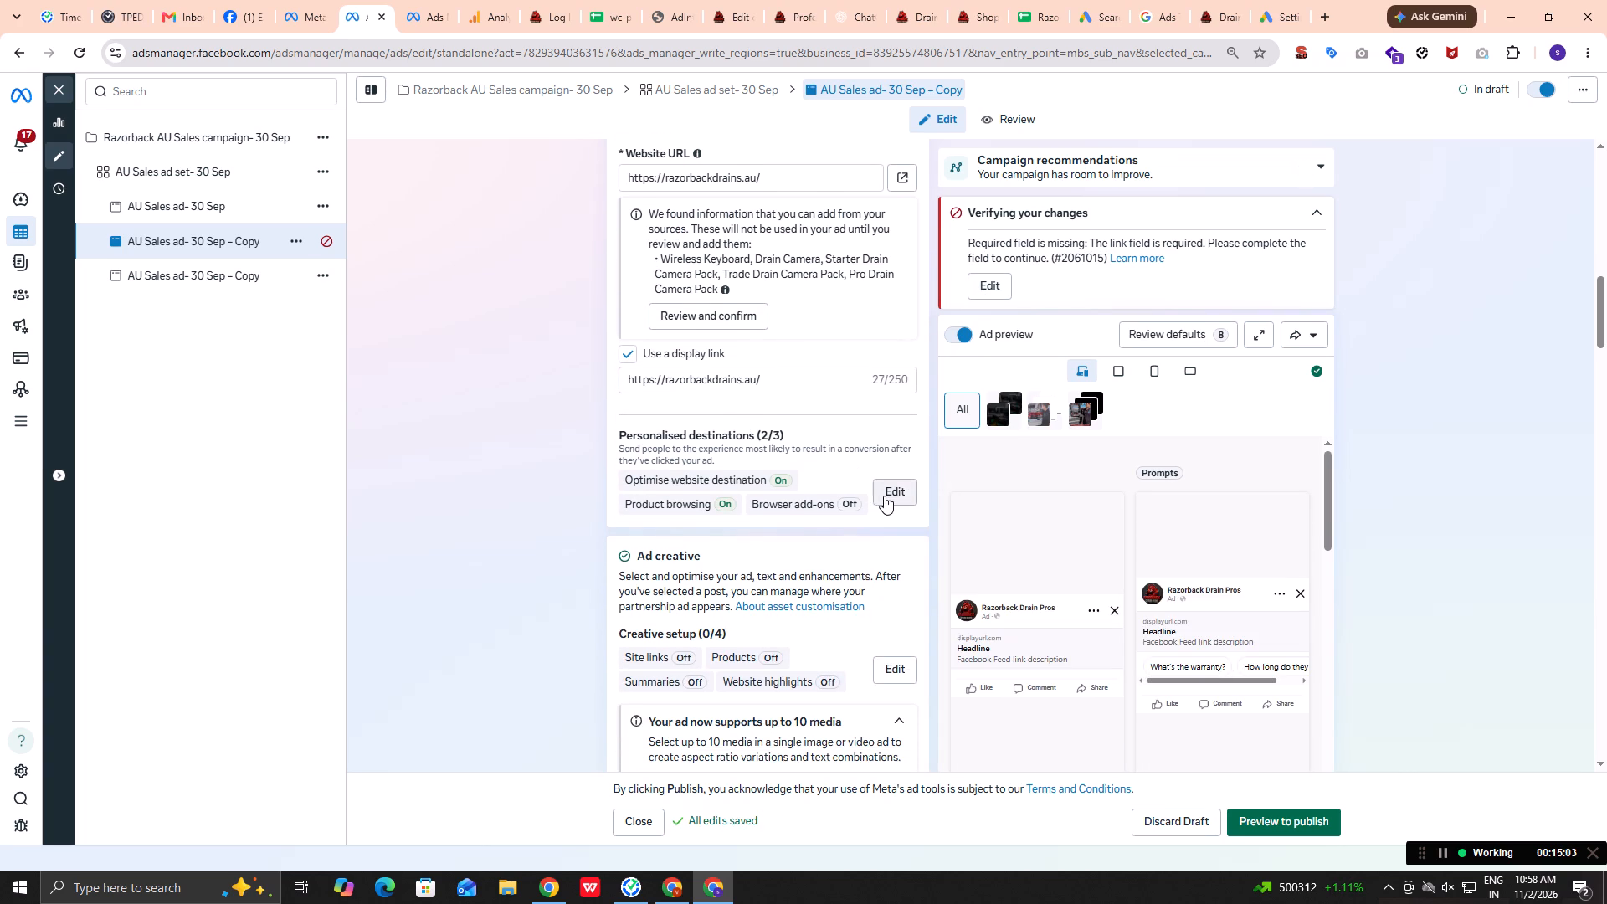
{"action": "left_click", "coordinate": [886, 496]}
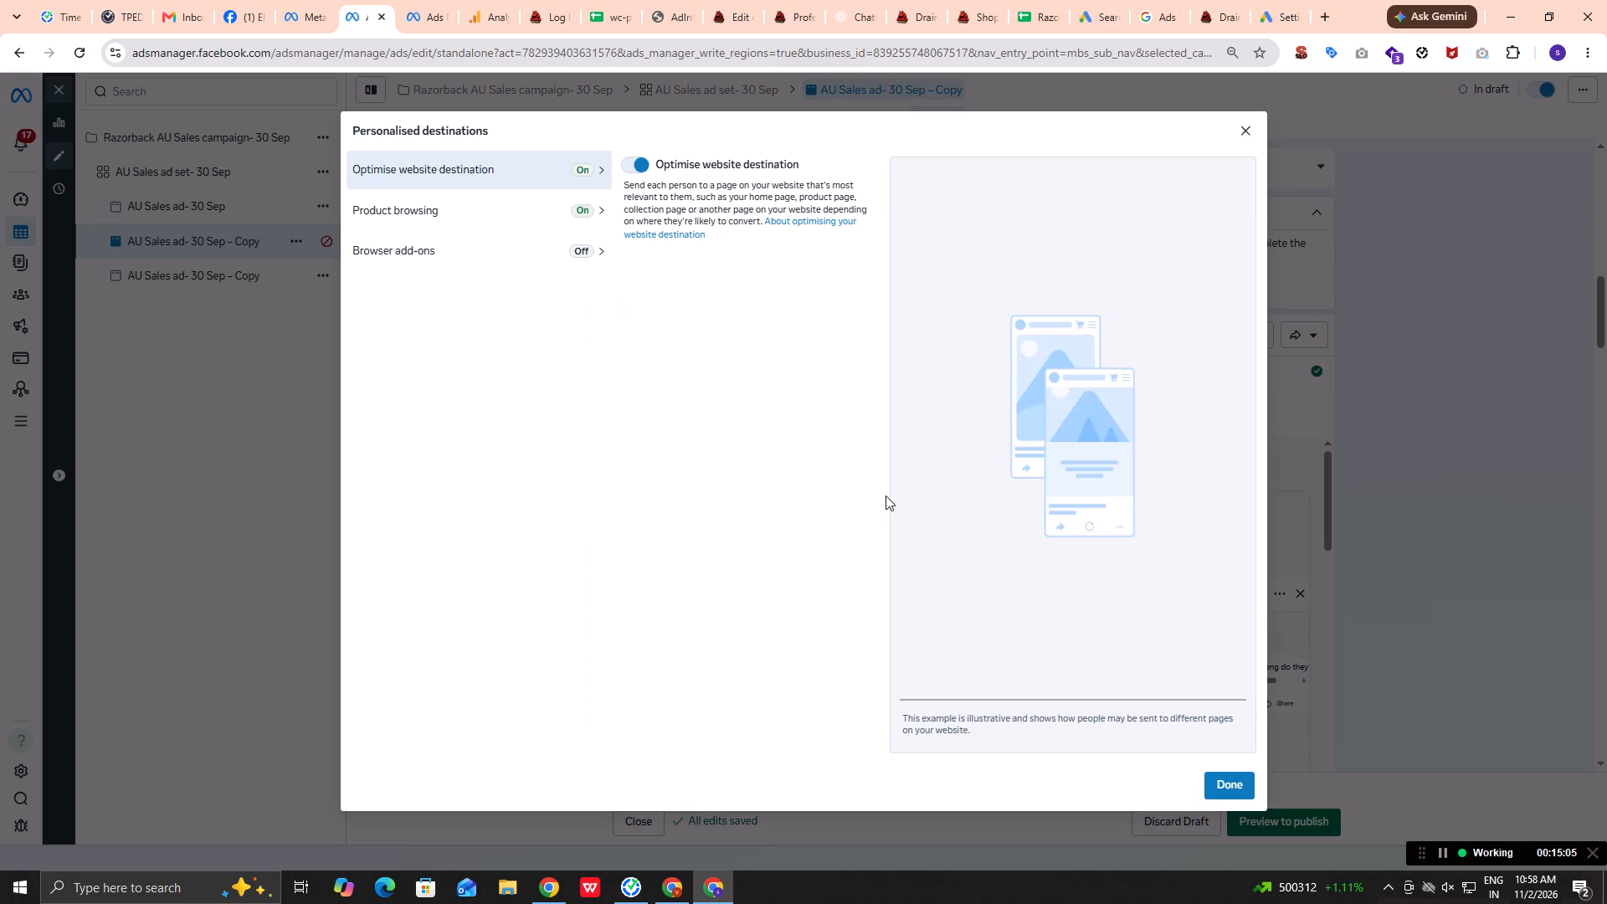
{"action": "left_click", "coordinate": [624, 164]}
{"action": "left_click", "coordinate": [590, 208]}
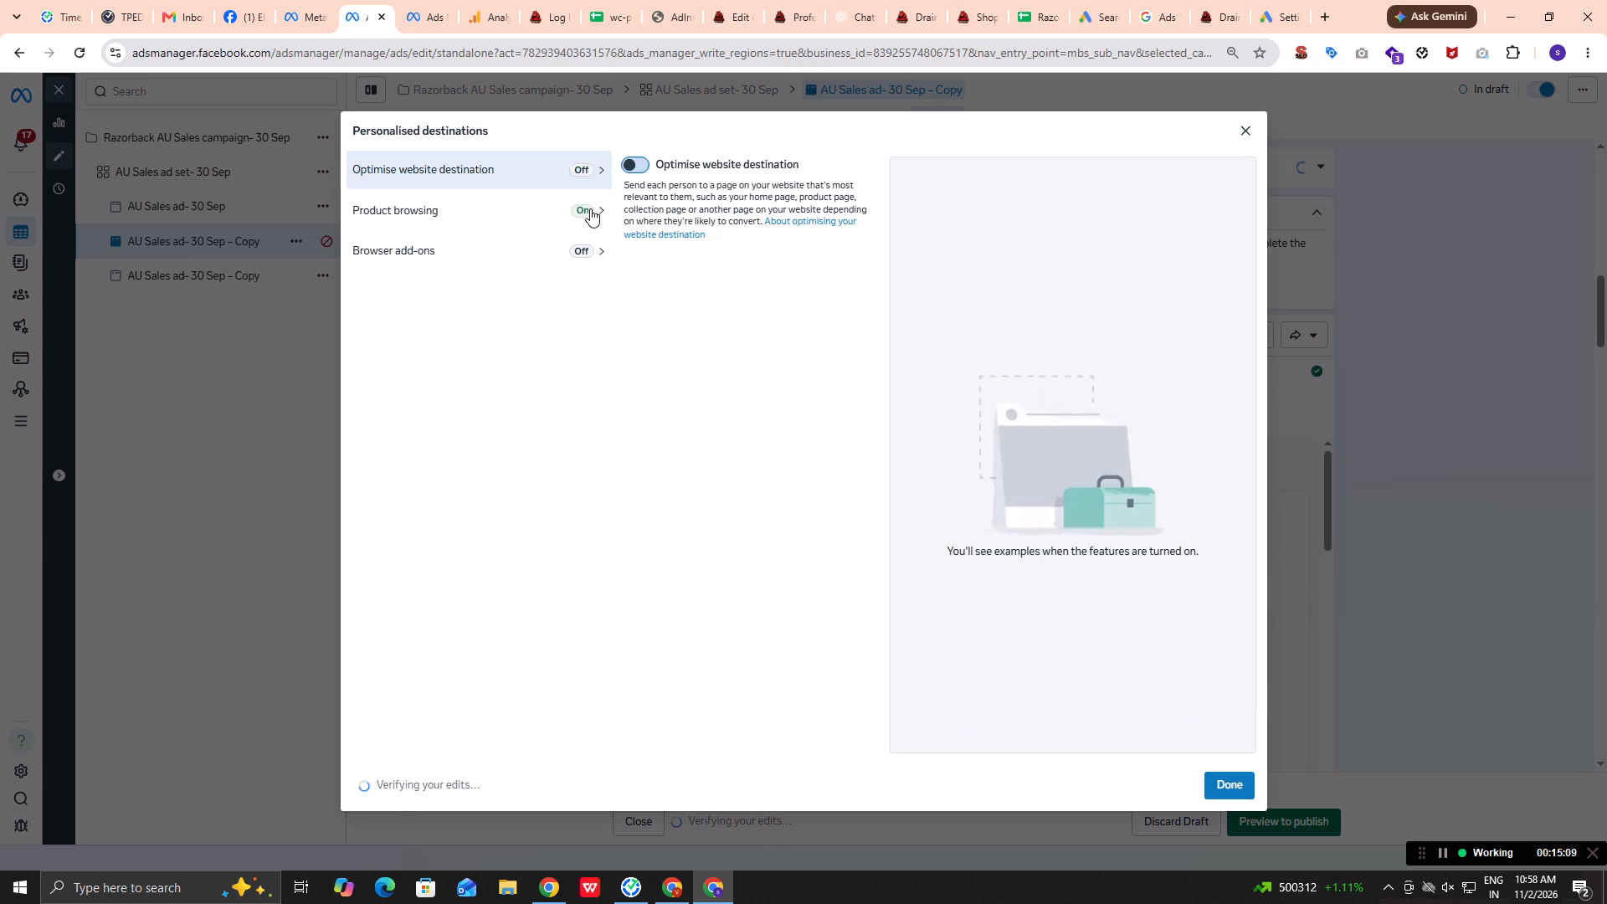
{"action": "left_click", "coordinate": [633, 172]}
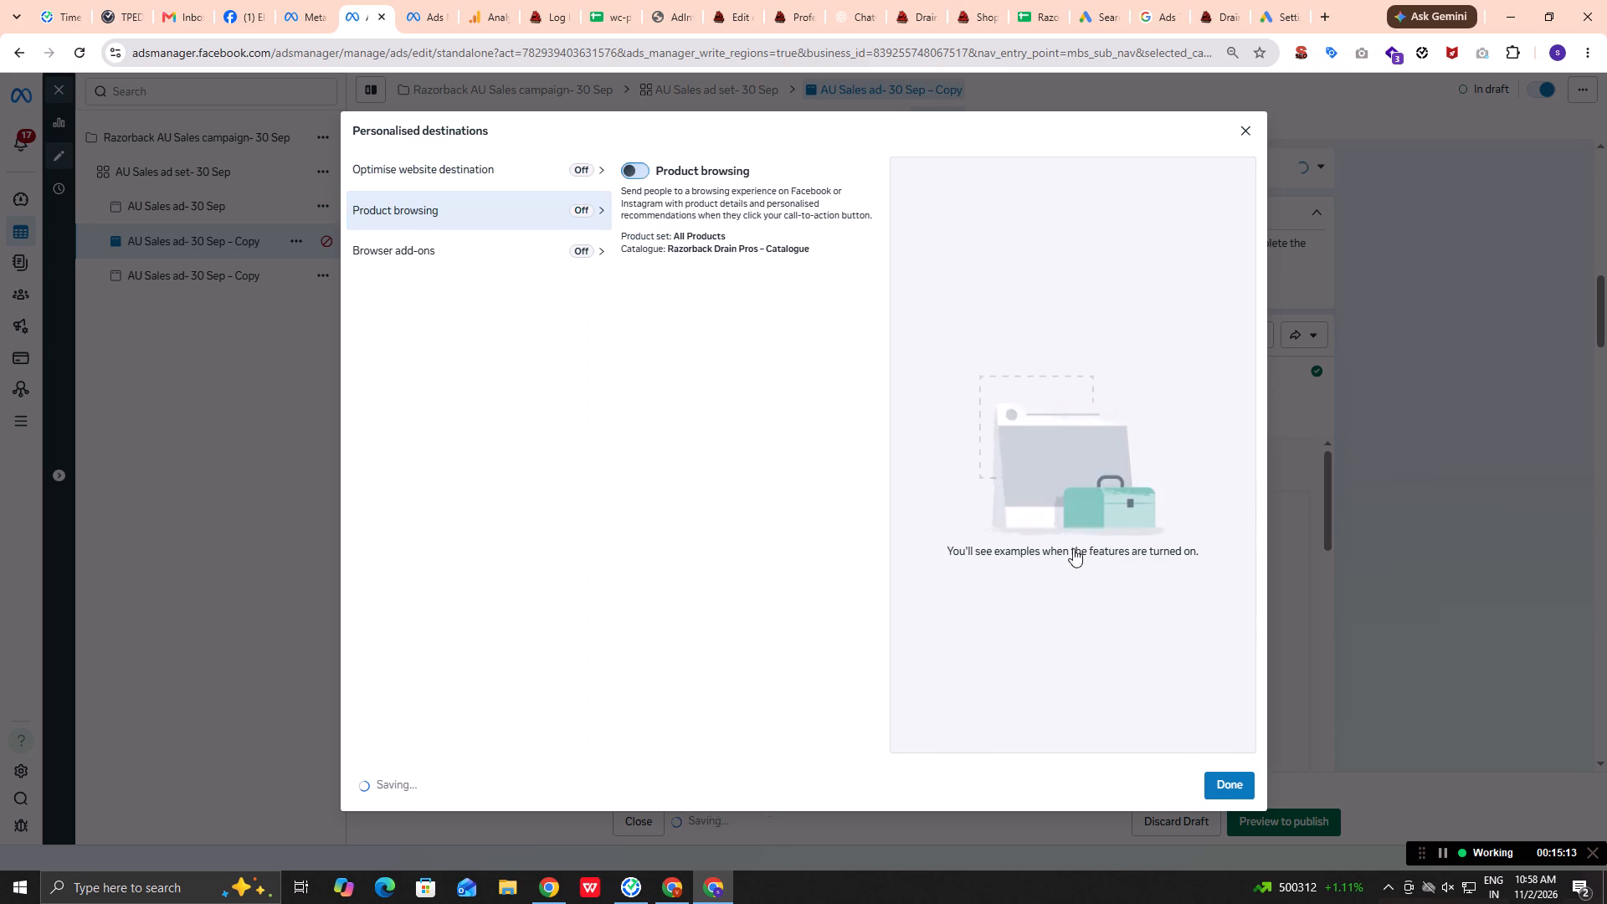
{"action": "left_click", "coordinate": [1220, 790]}
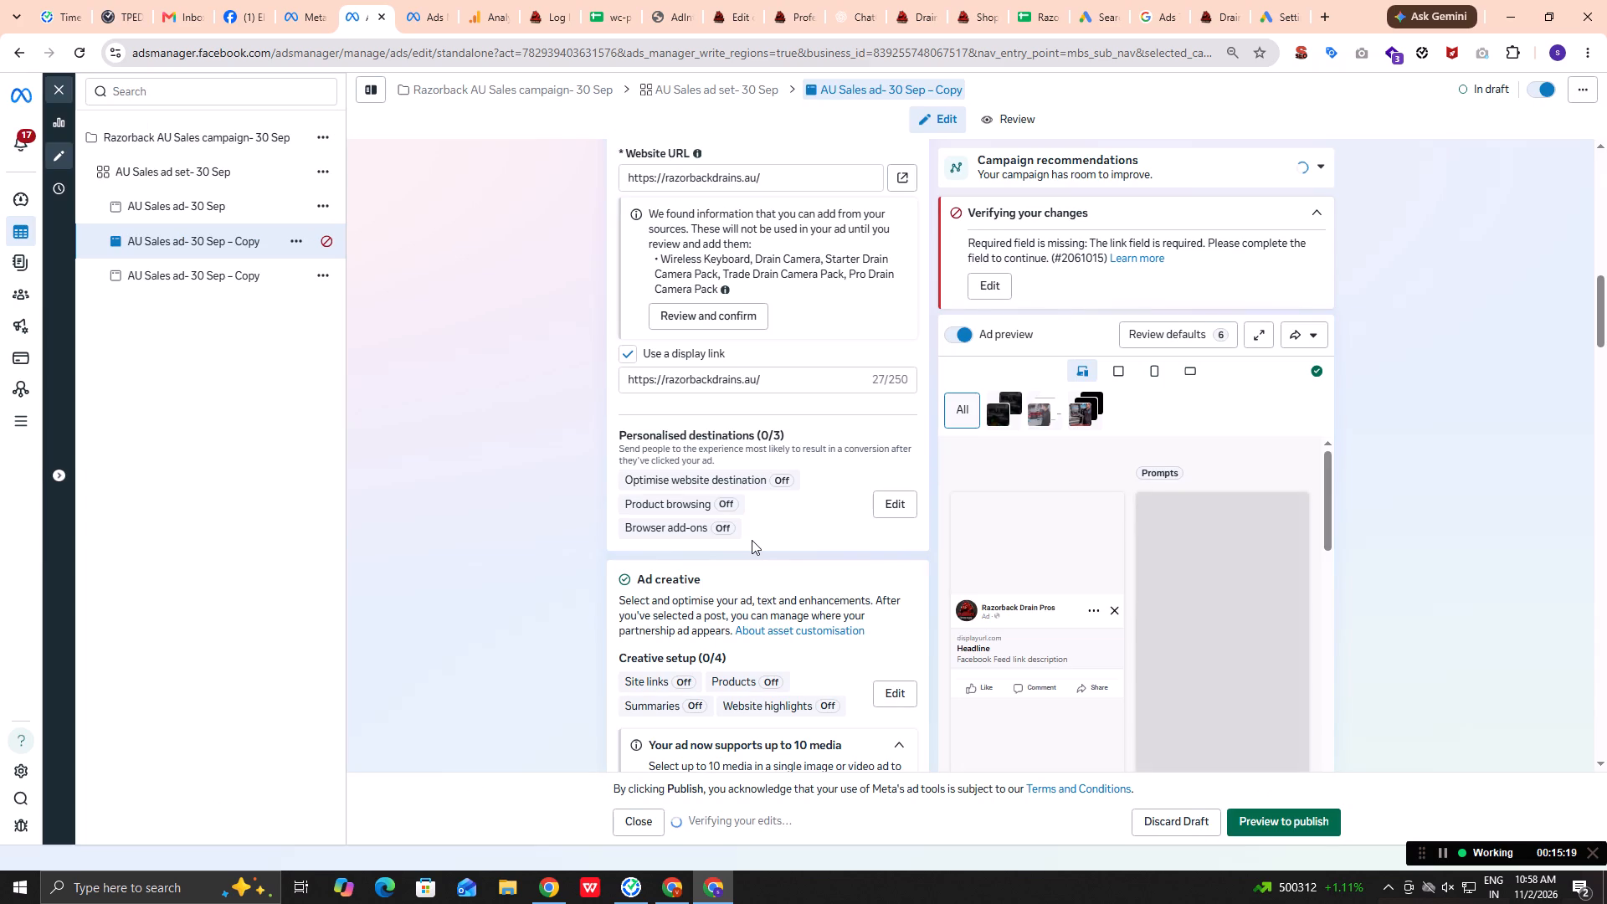
Review the ad's format display options and try to turn off showing uploaded media as a single image or video.
{"action": "scroll", "coordinate": [752, 540], "scroll_direction": "down", "scroll_amount": 2}
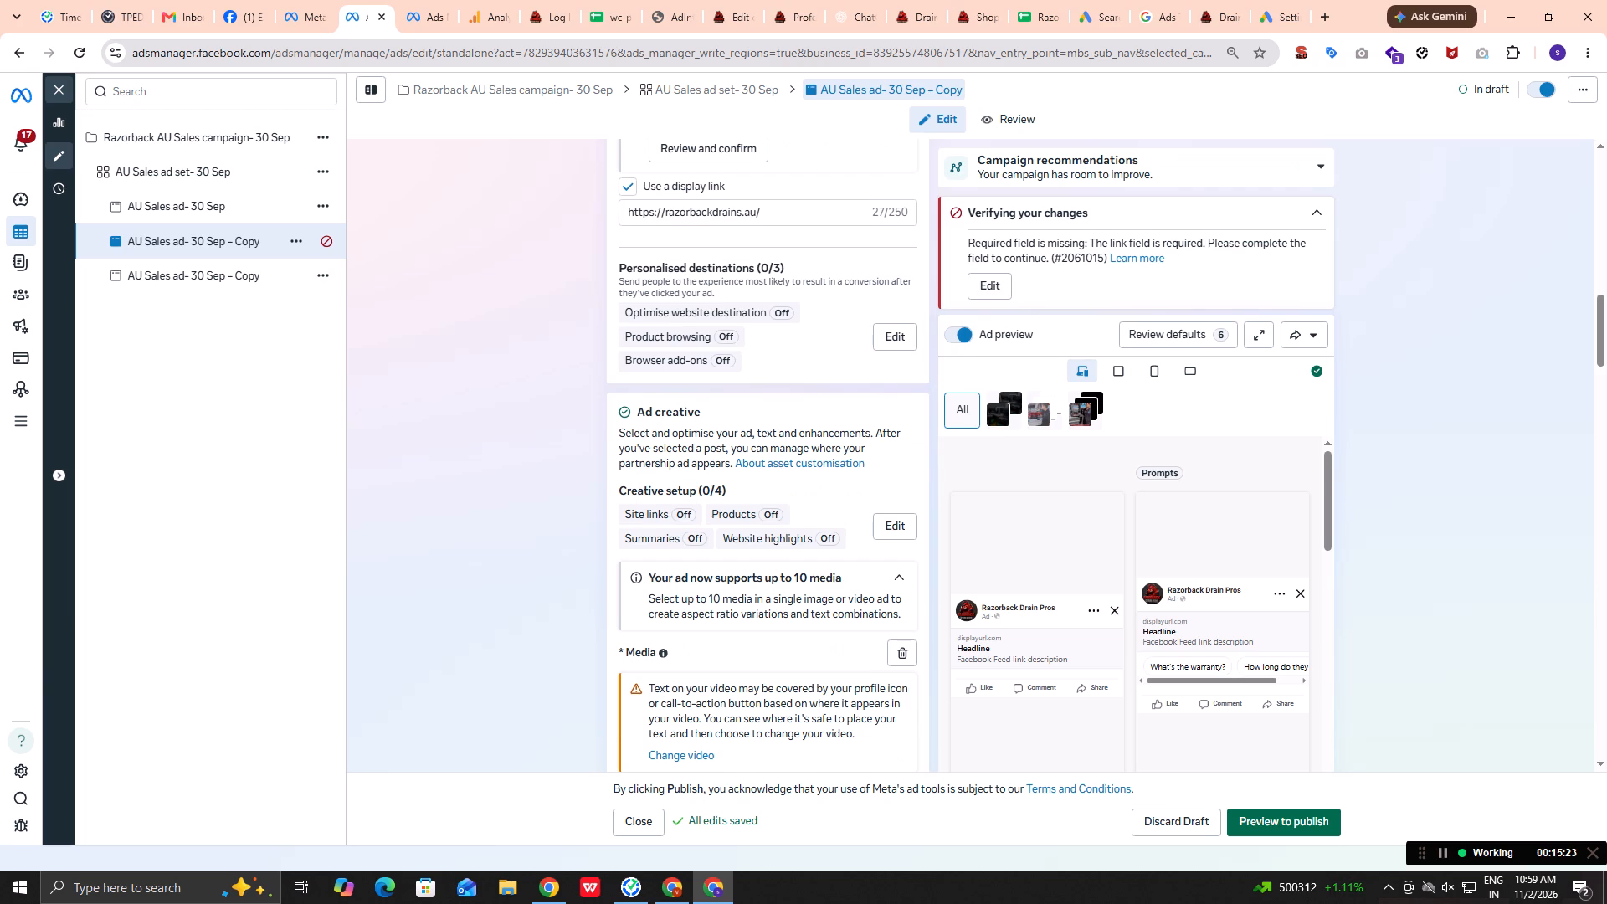
{"action": "scroll", "coordinate": [753, 538], "scroll_direction": "down", "scroll_amount": 3}
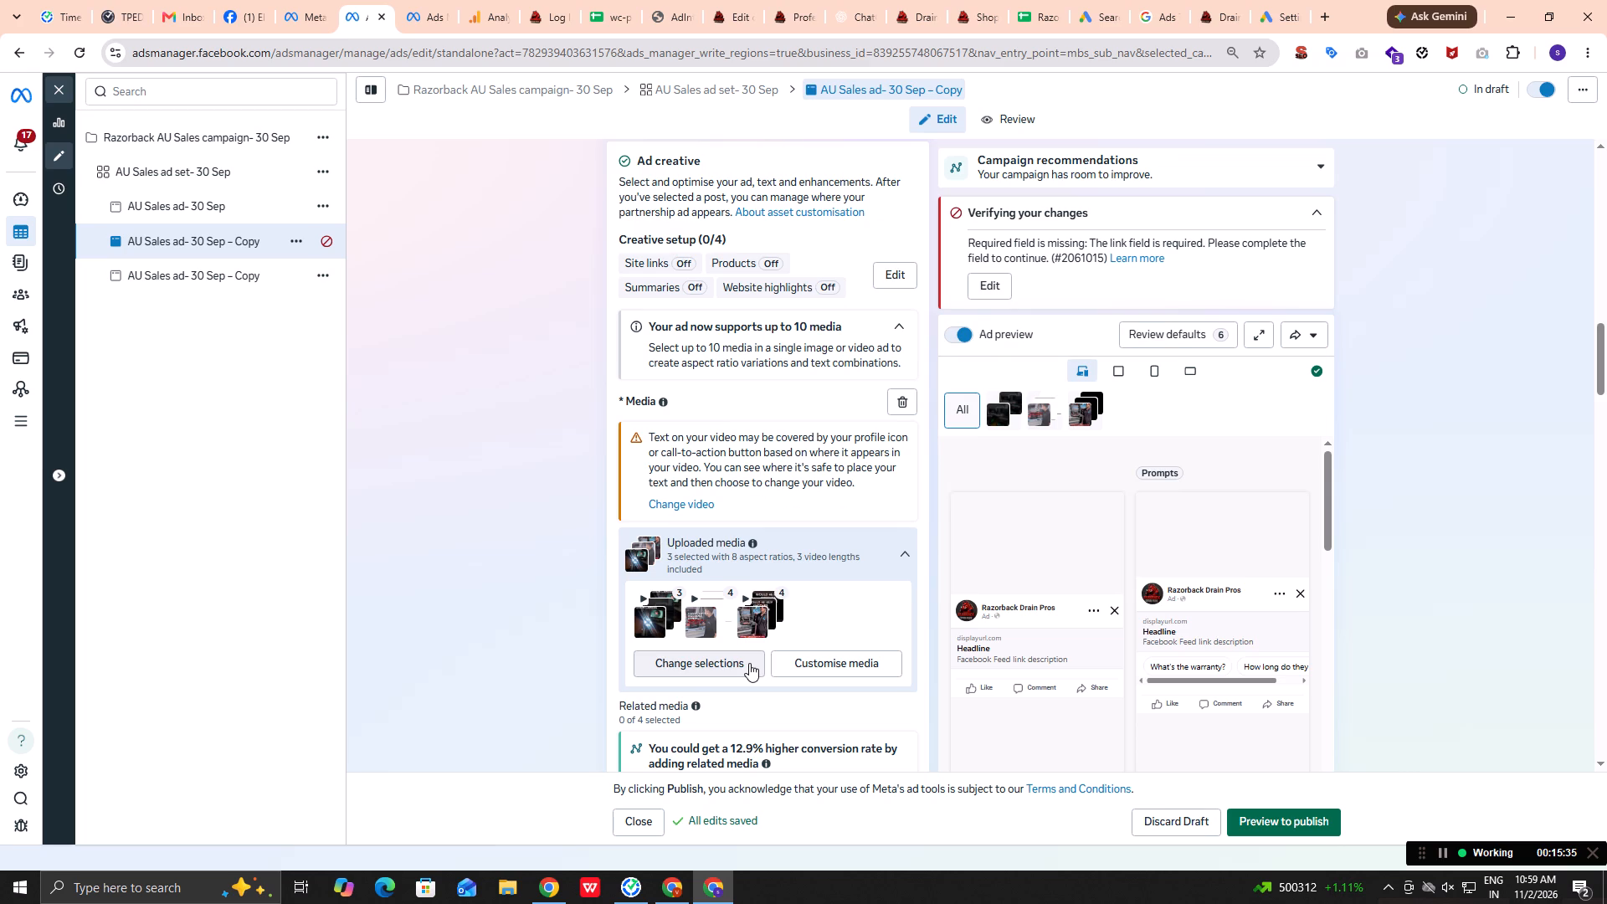
{"action": "scroll", "coordinate": [747, 659], "scroll_direction": "down", "scroll_amount": 8}
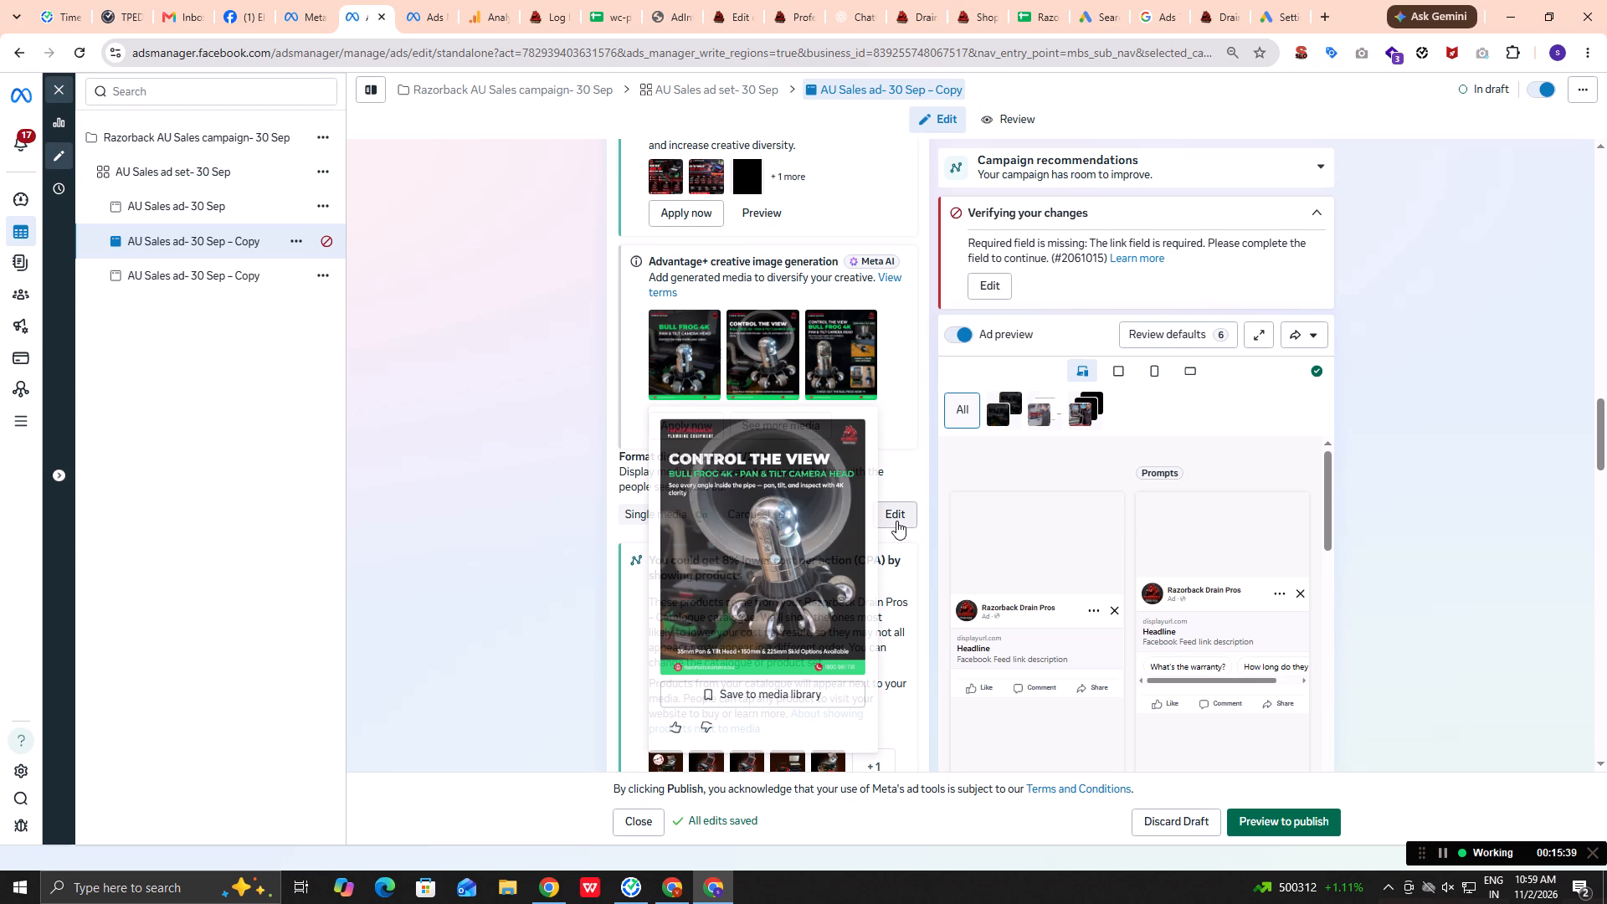
{"action": "left_click", "coordinate": [896, 521]}
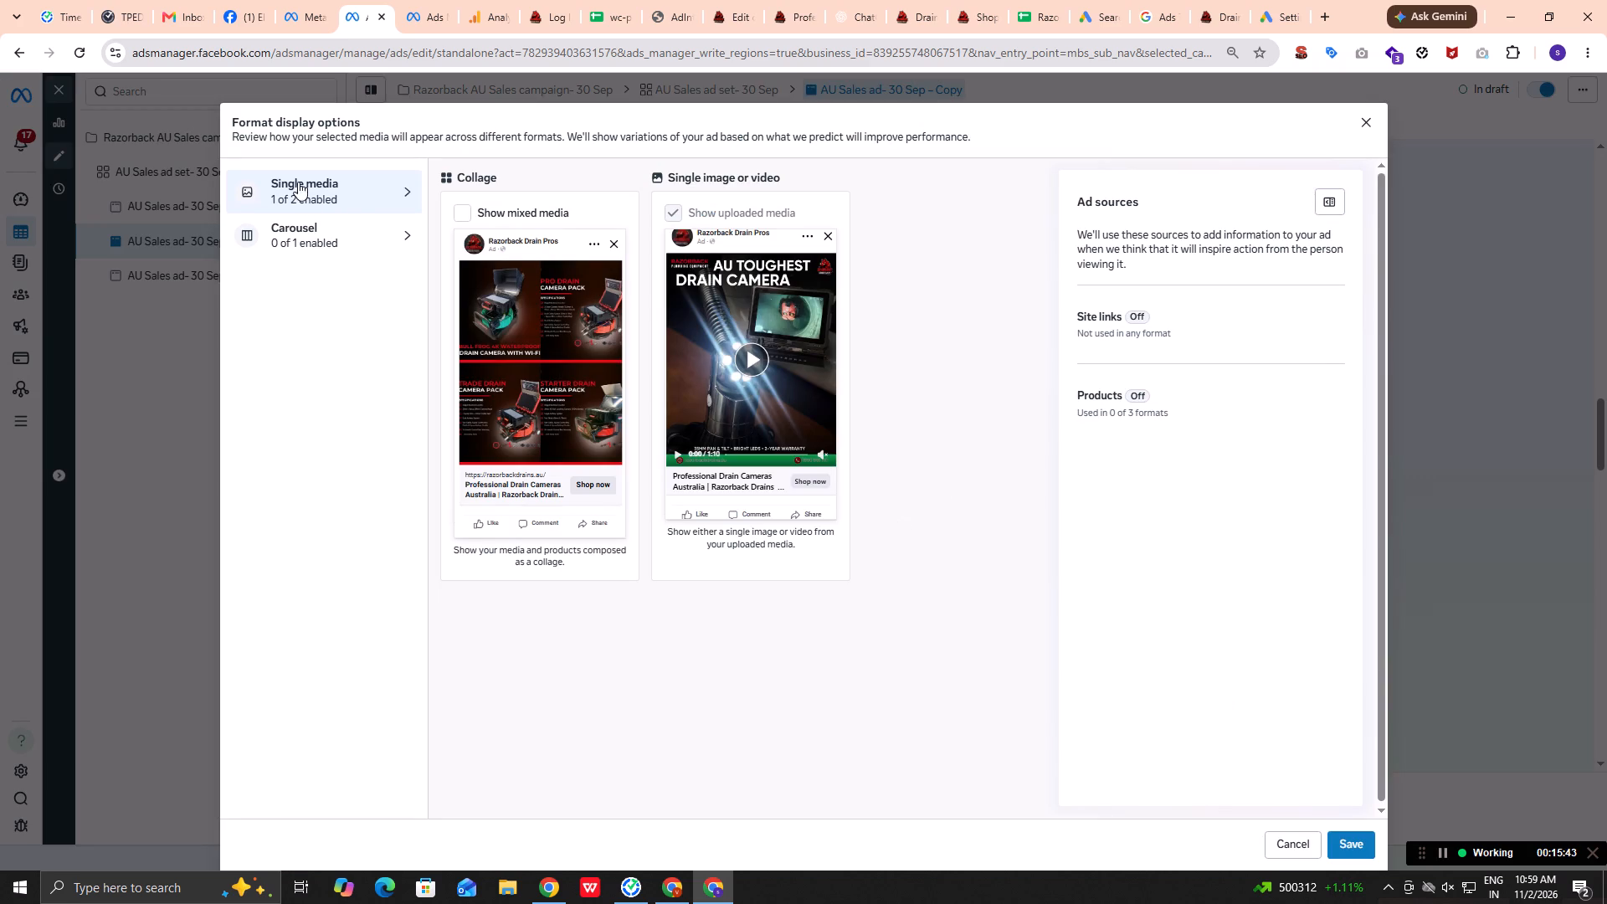
{"action": "left_click", "coordinate": [683, 221]}
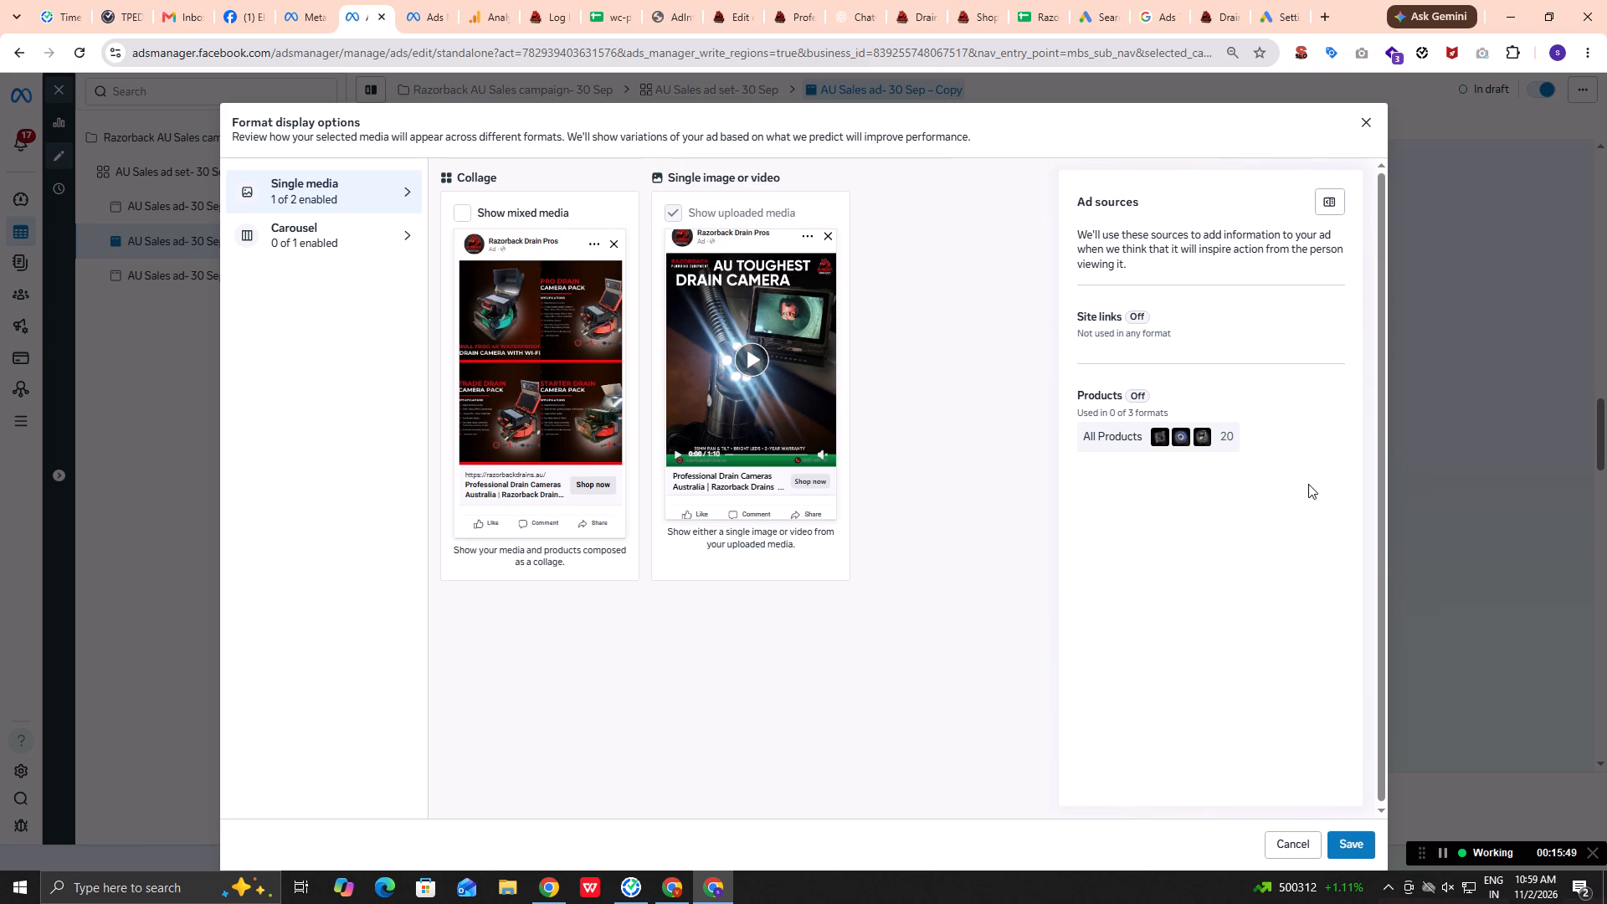
{"action": "scroll", "coordinate": [1279, 506], "scroll_direction": "down", "scroll_amount": 2}
{"action": "scroll", "coordinate": [621, 361], "scroll_direction": "down", "scroll_amount": 1}
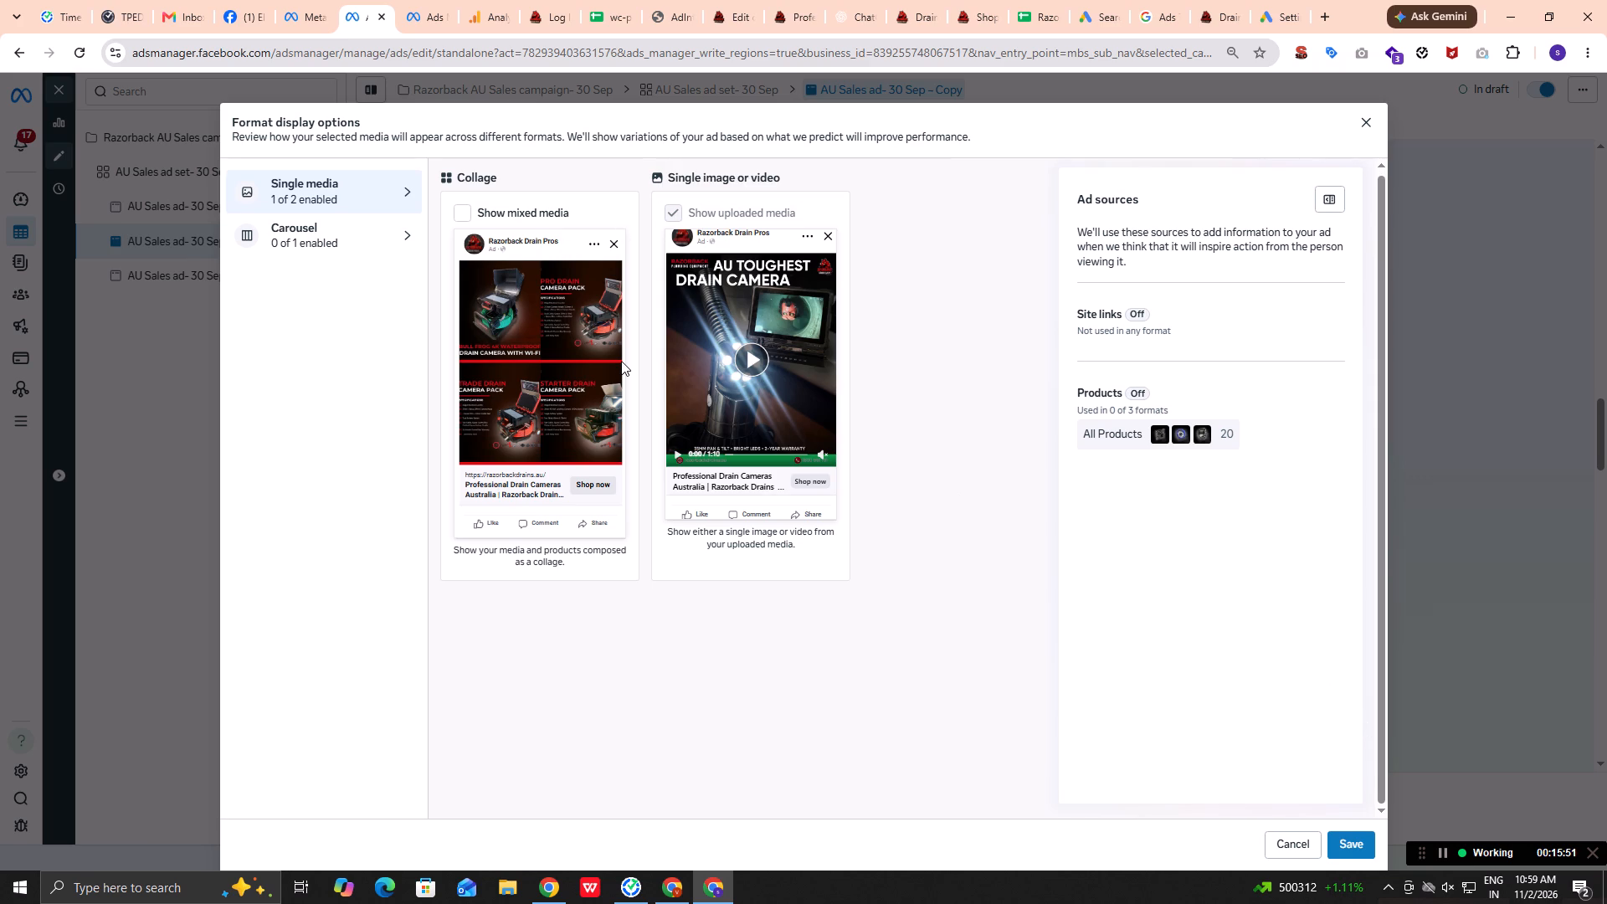
{"action": "scroll", "coordinate": [593, 367], "scroll_direction": "down", "scroll_amount": 1}
{"action": "scroll", "coordinate": [593, 367], "scroll_direction": "up", "scroll_amount": 4}
{"action": "scroll", "coordinate": [1276, 701], "scroll_direction": "down", "scroll_amount": 3}
{"action": "left_click", "coordinate": [1362, 835]}
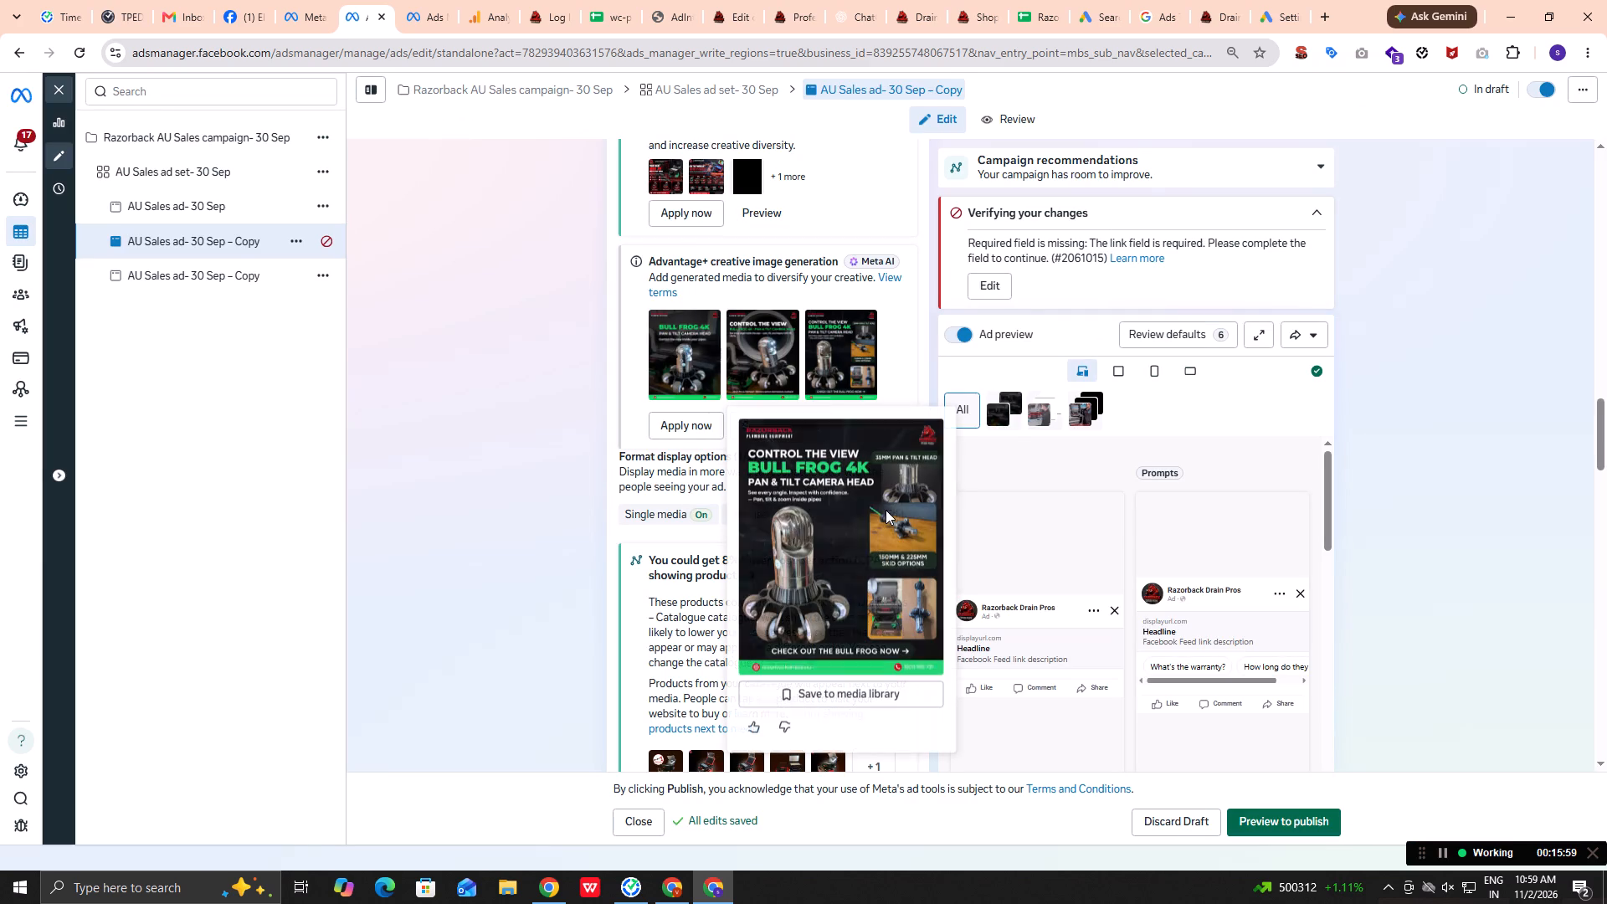
Turn off Text improvements and Flex media in the ad's Advantage+ creative enhancements.
{"action": "scroll", "coordinate": [726, 506], "scroll_direction": "down", "scroll_amount": 3}
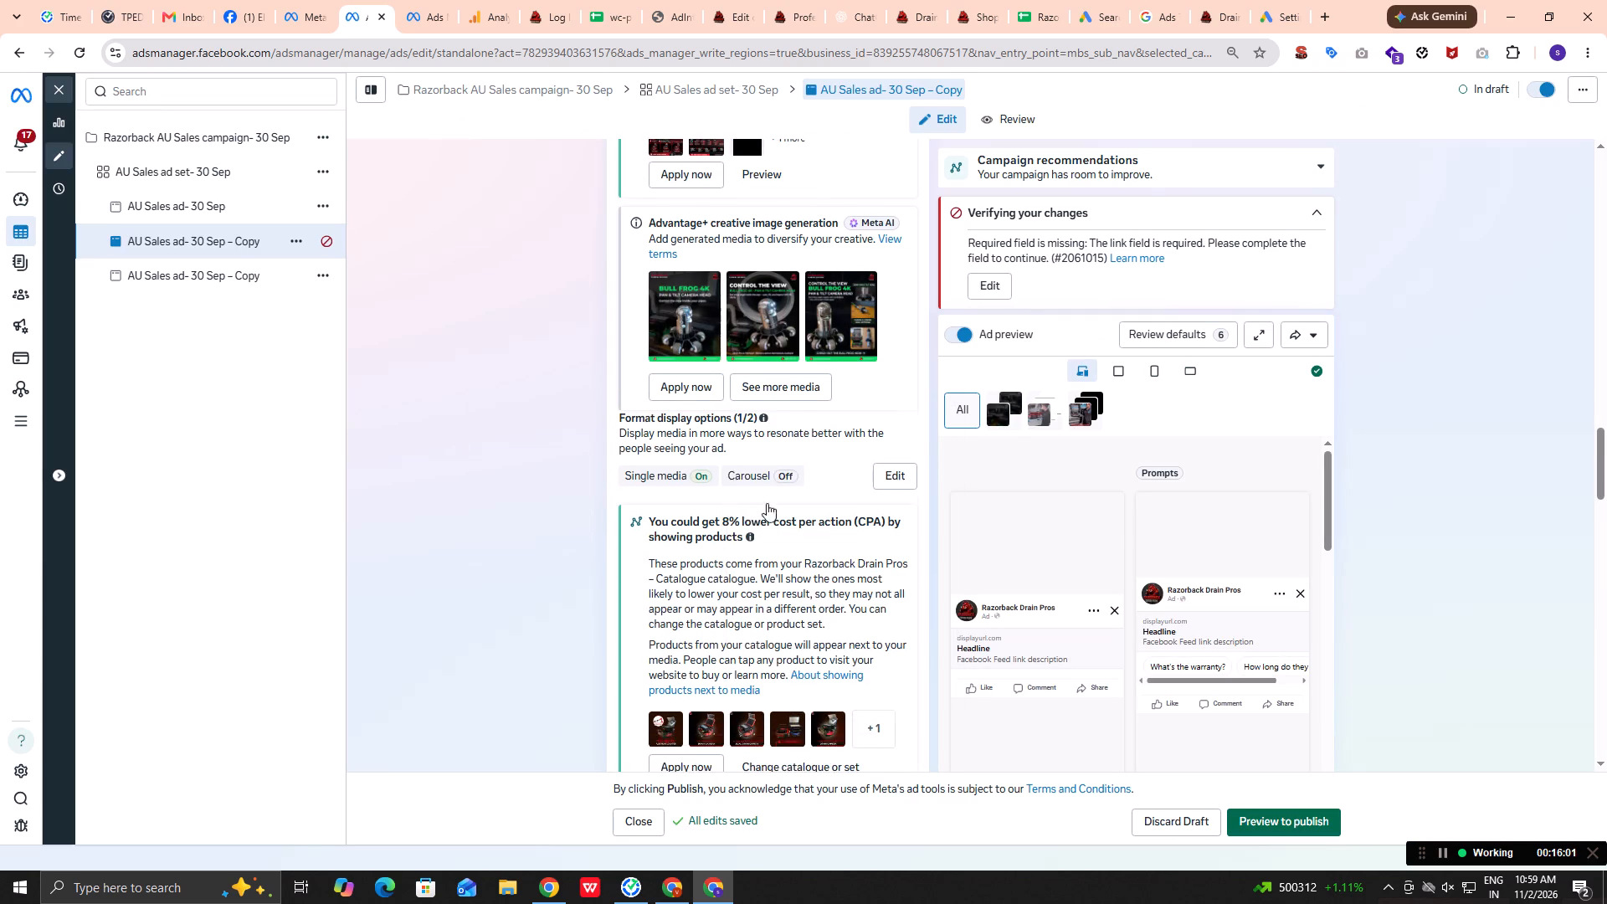
{"action": "scroll", "coordinate": [877, 499], "scroll_direction": "down", "scroll_amount": 7}
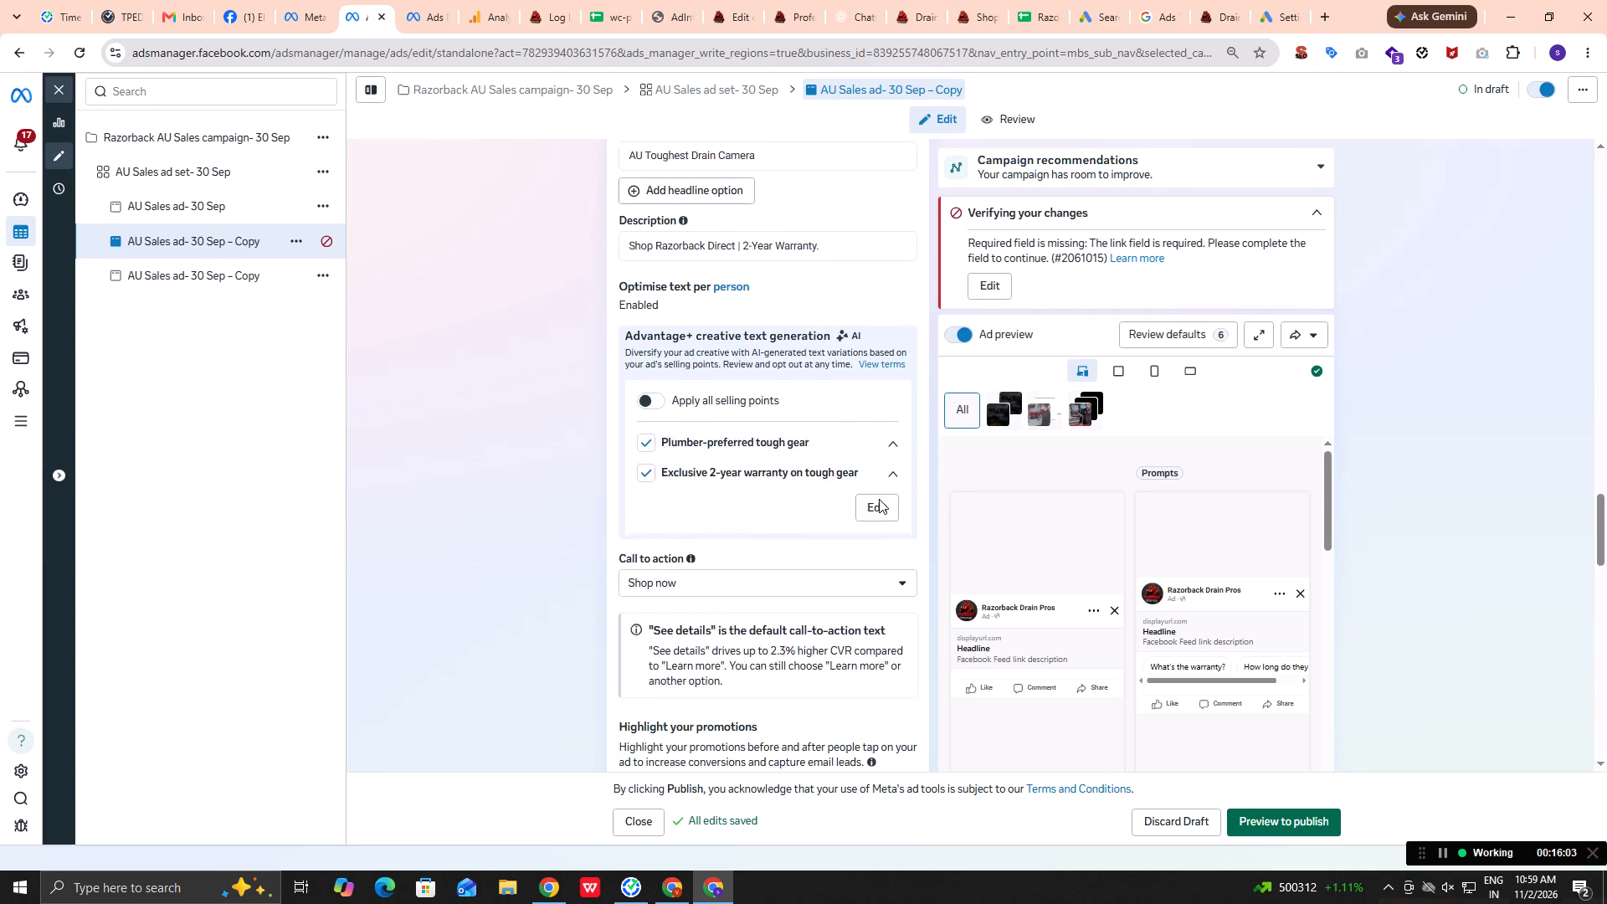
{"action": "scroll", "coordinate": [879, 499], "scroll_direction": "up", "scroll_amount": 1}
{"action": "scroll", "coordinate": [879, 499], "scroll_direction": "down", "scroll_amount": 3}
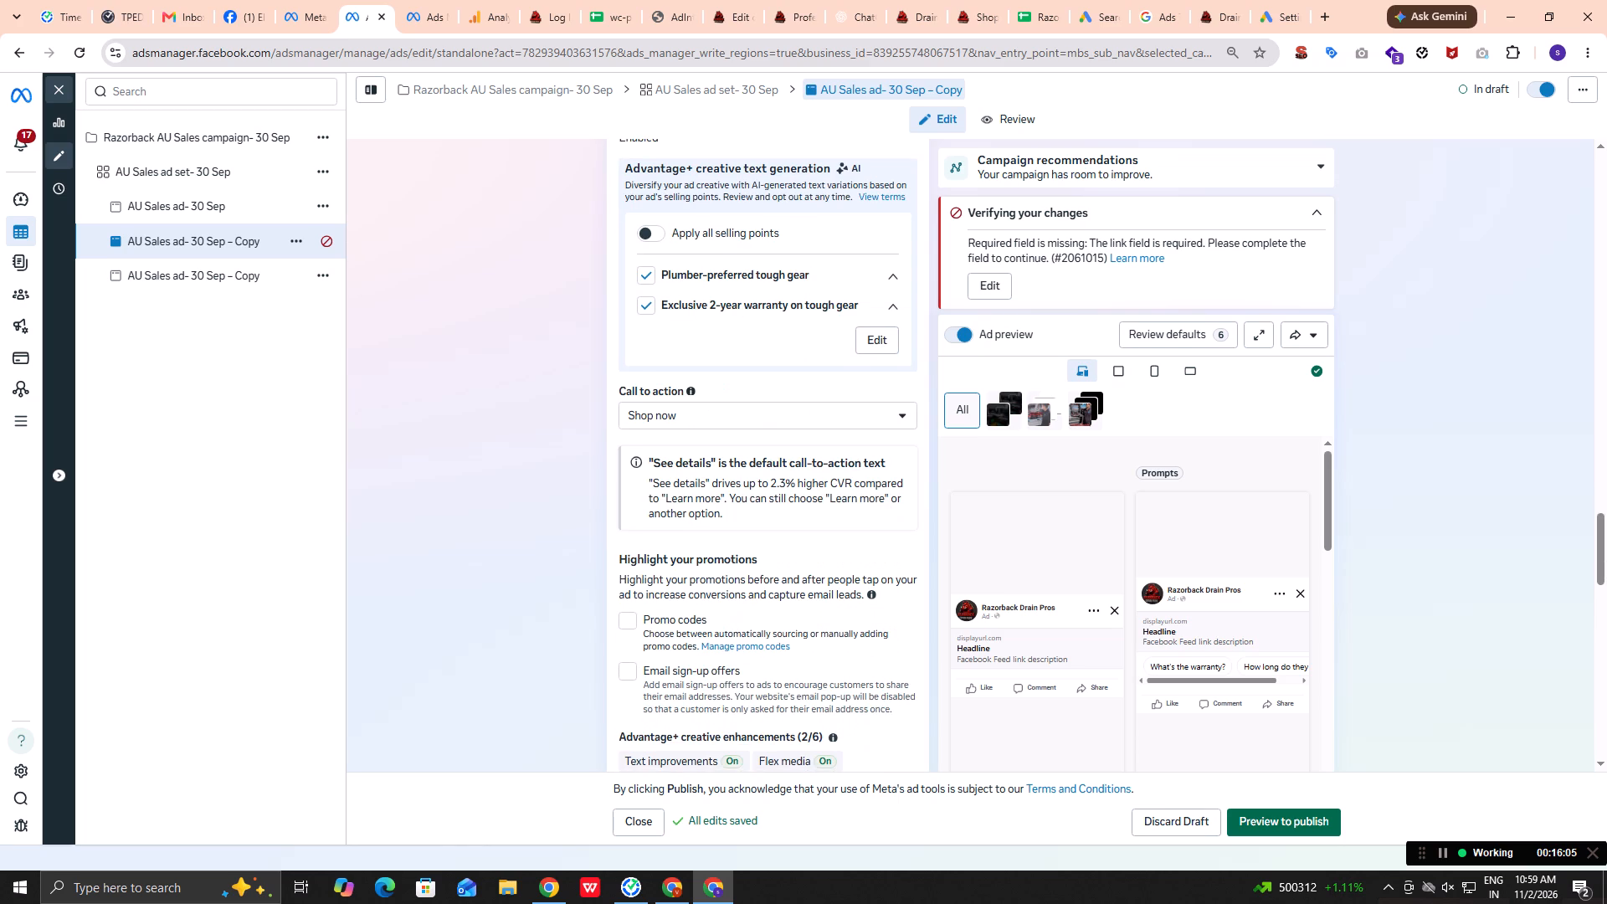
{"action": "scroll", "coordinate": [879, 499], "scroll_direction": "down", "scroll_amount": 5}
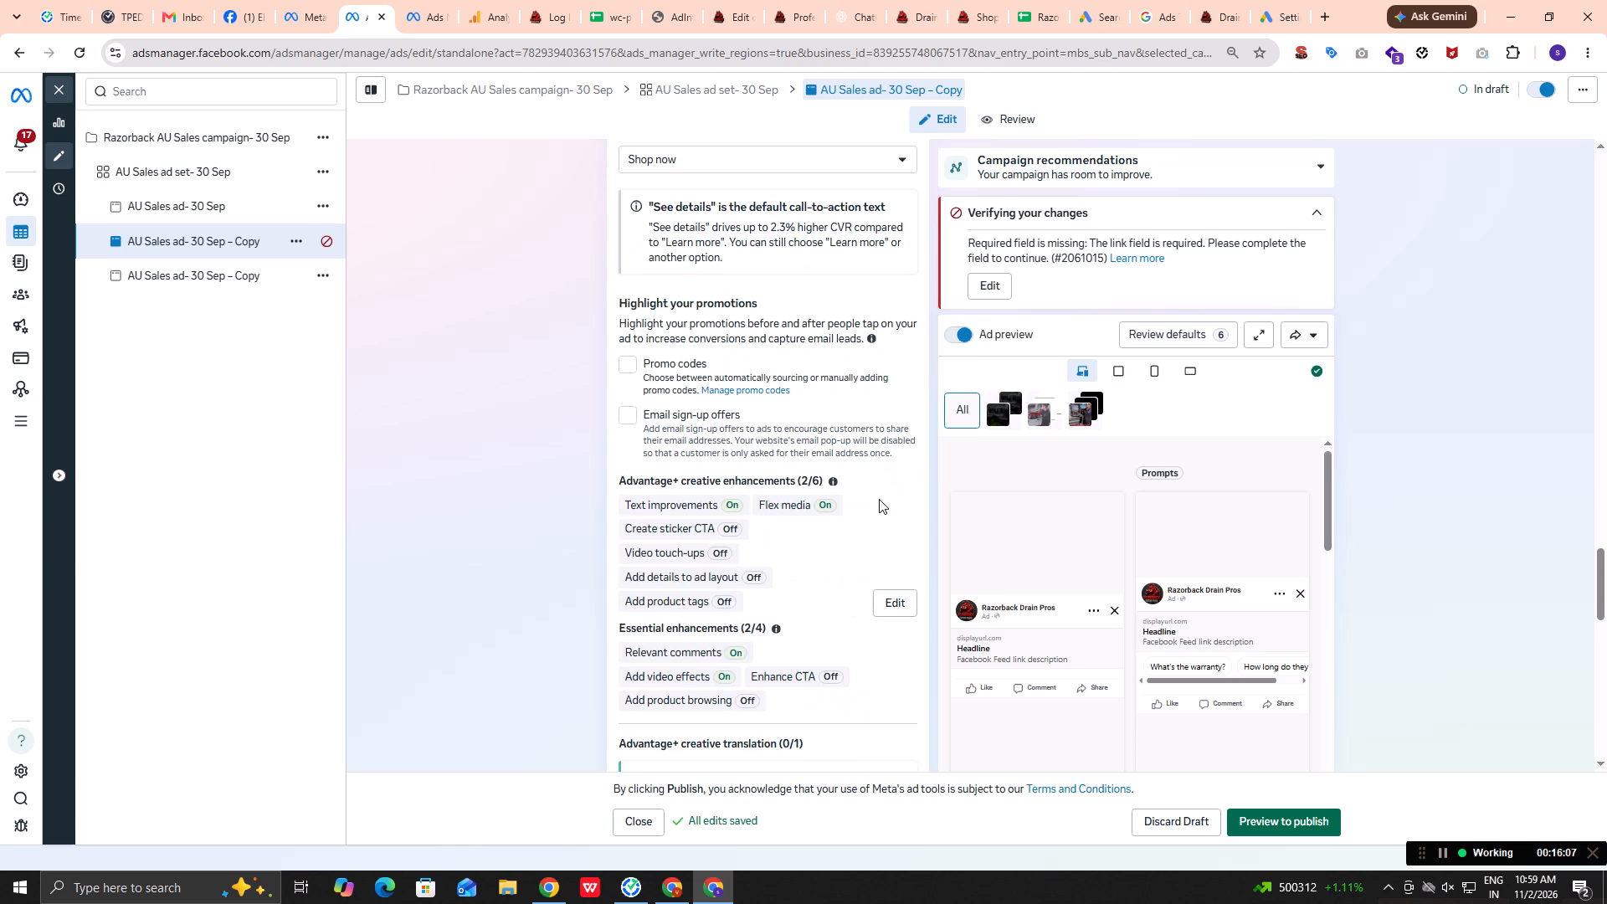
{"action": "left_click", "coordinate": [890, 443]}
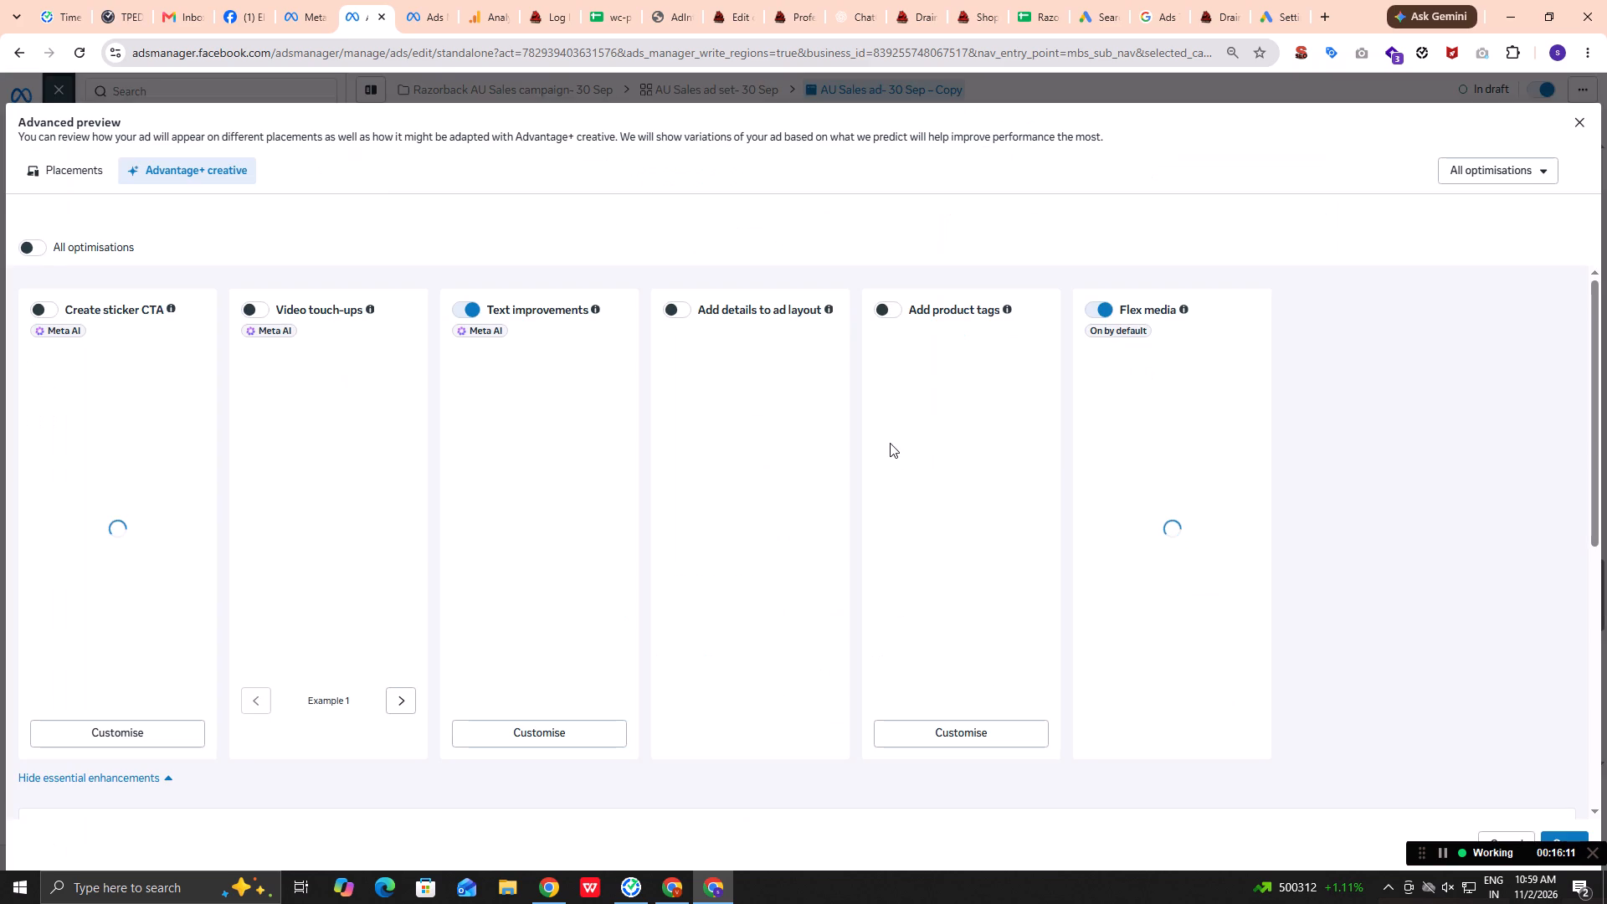
{"action": "left_click", "coordinate": [471, 307]}
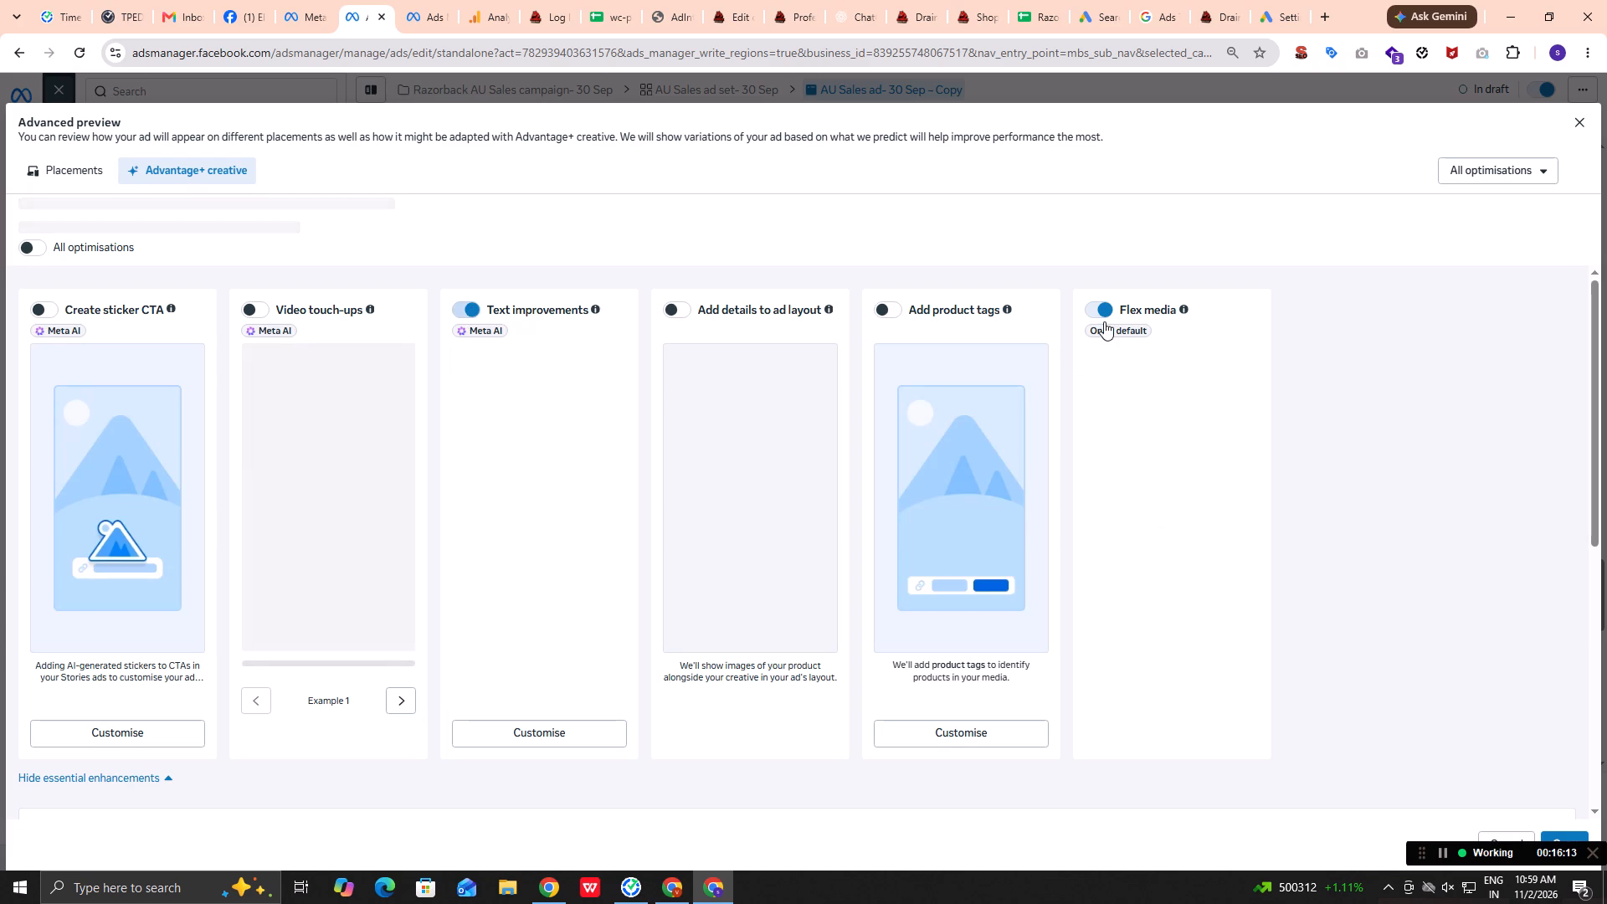
{"action": "left_click", "coordinate": [1093, 314]}
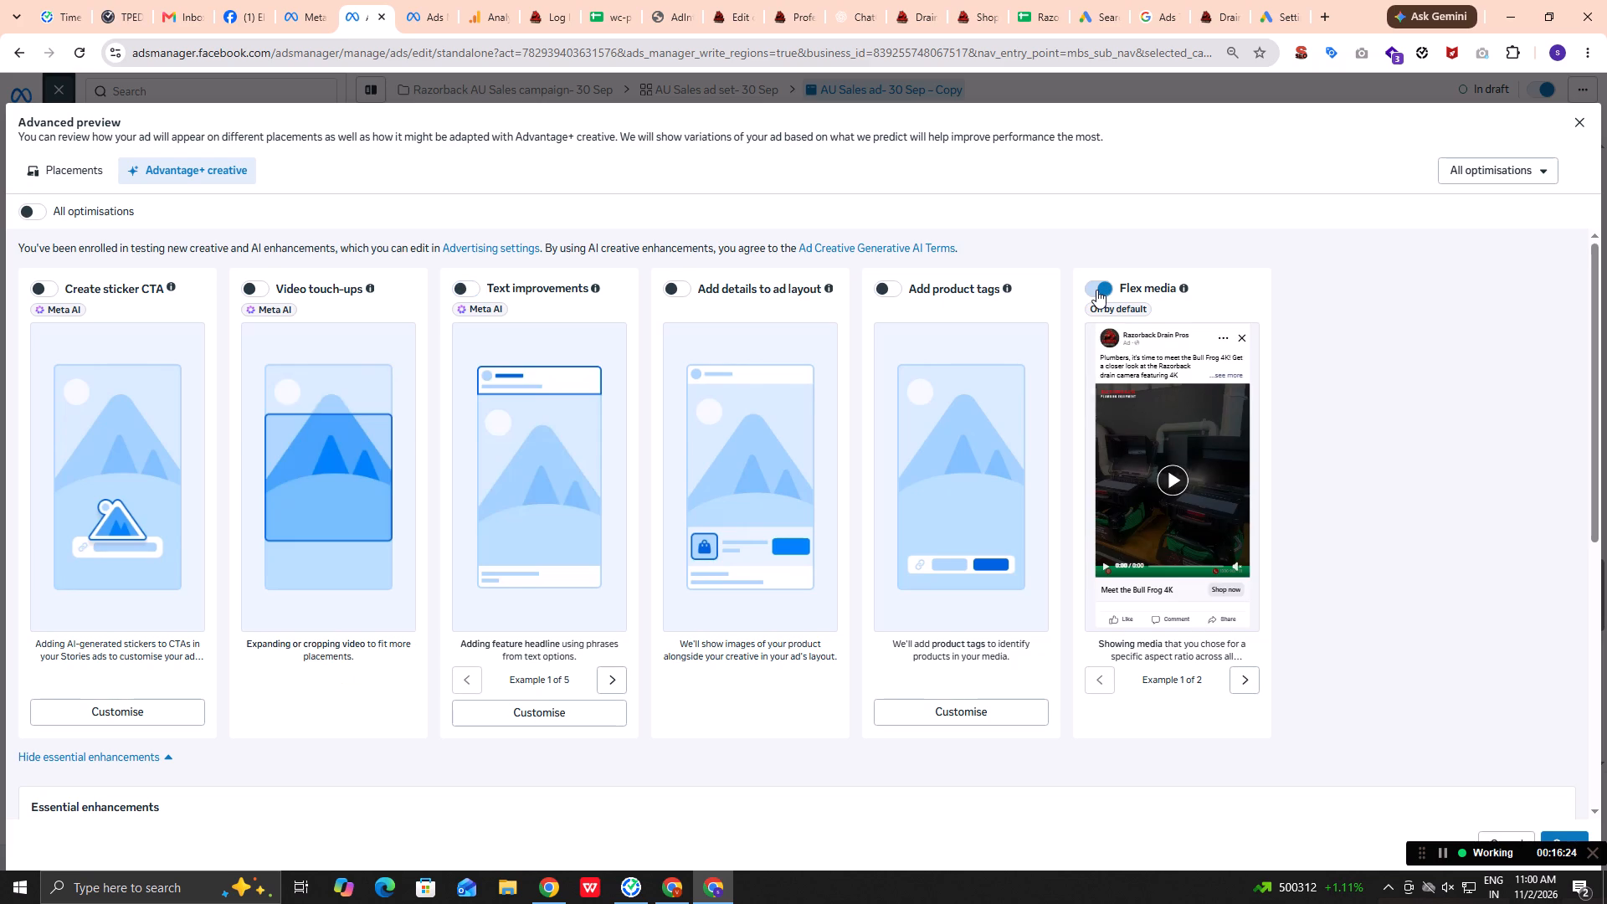
{"action": "left_click", "coordinate": [1096, 290]}
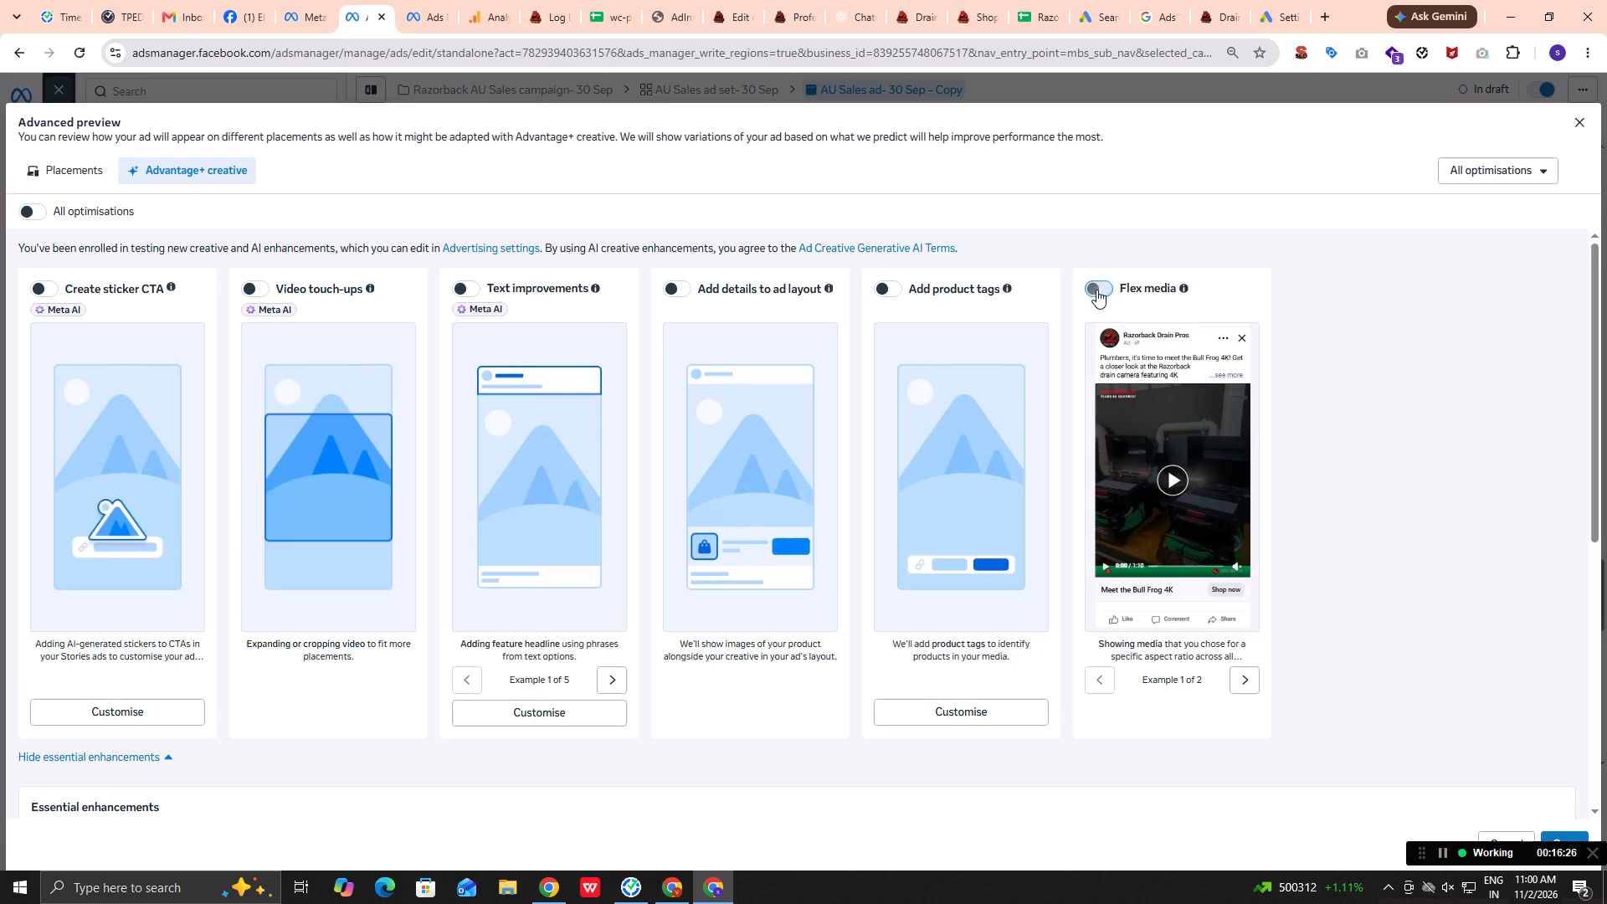
Turn off the essential enhancements Relevant comments and Add video effects, and save the creative enhancement settings.
{"action": "scroll", "coordinate": [285, 458], "scroll_direction": "down", "scroll_amount": 4}
{"action": "scroll", "coordinate": [291, 456], "scroll_direction": "up", "scroll_amount": 1}
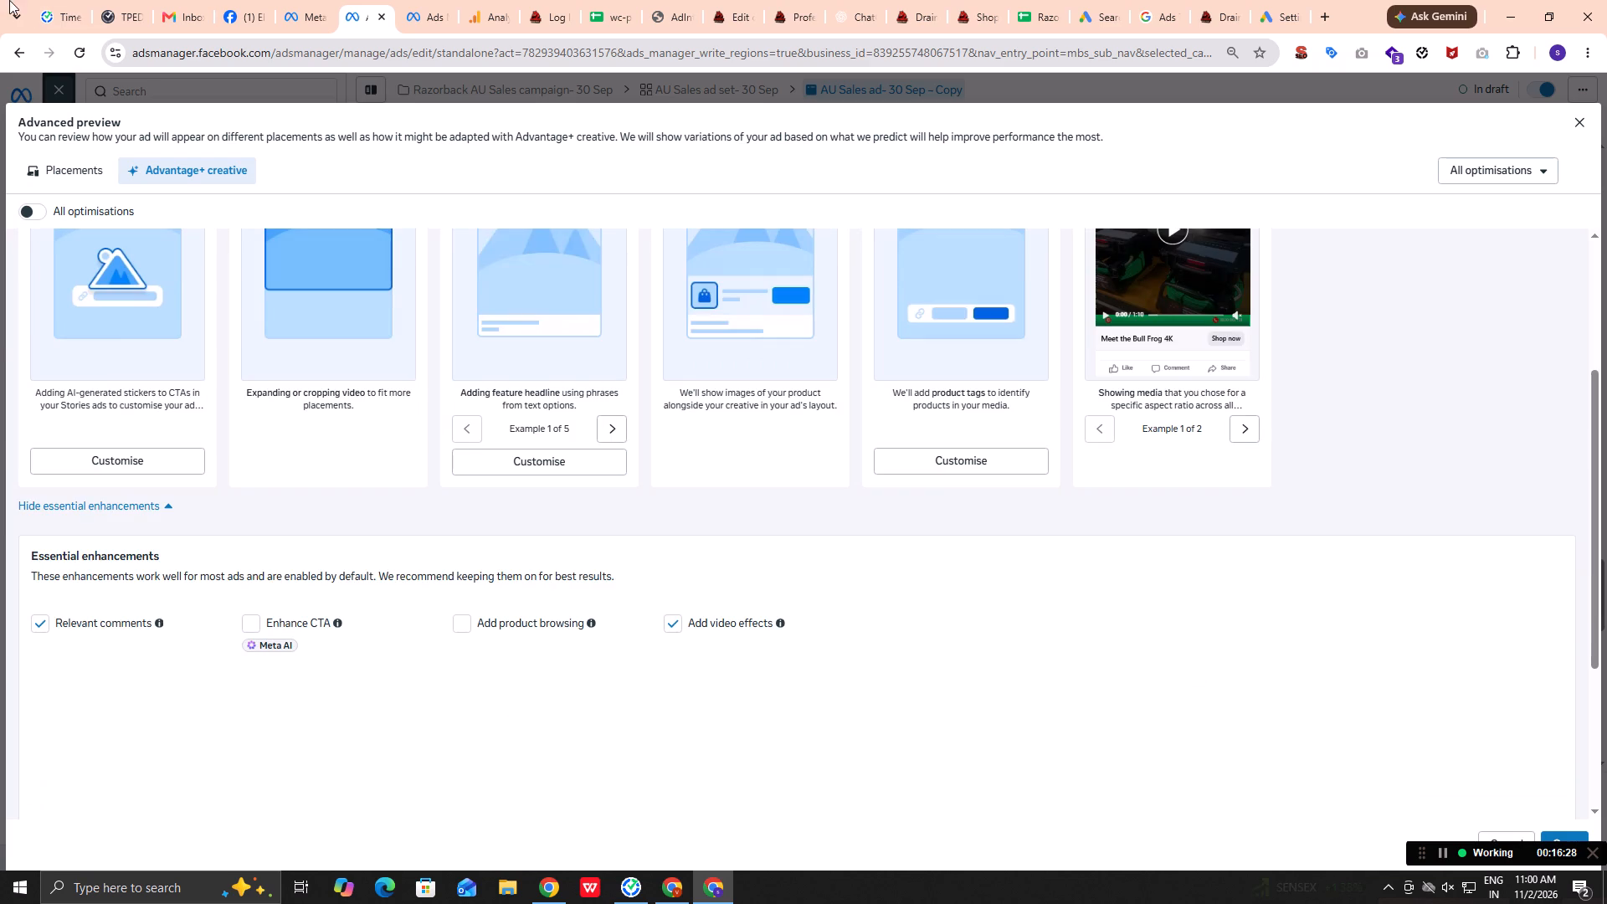
{"action": "left_click", "coordinate": [44, 627]}
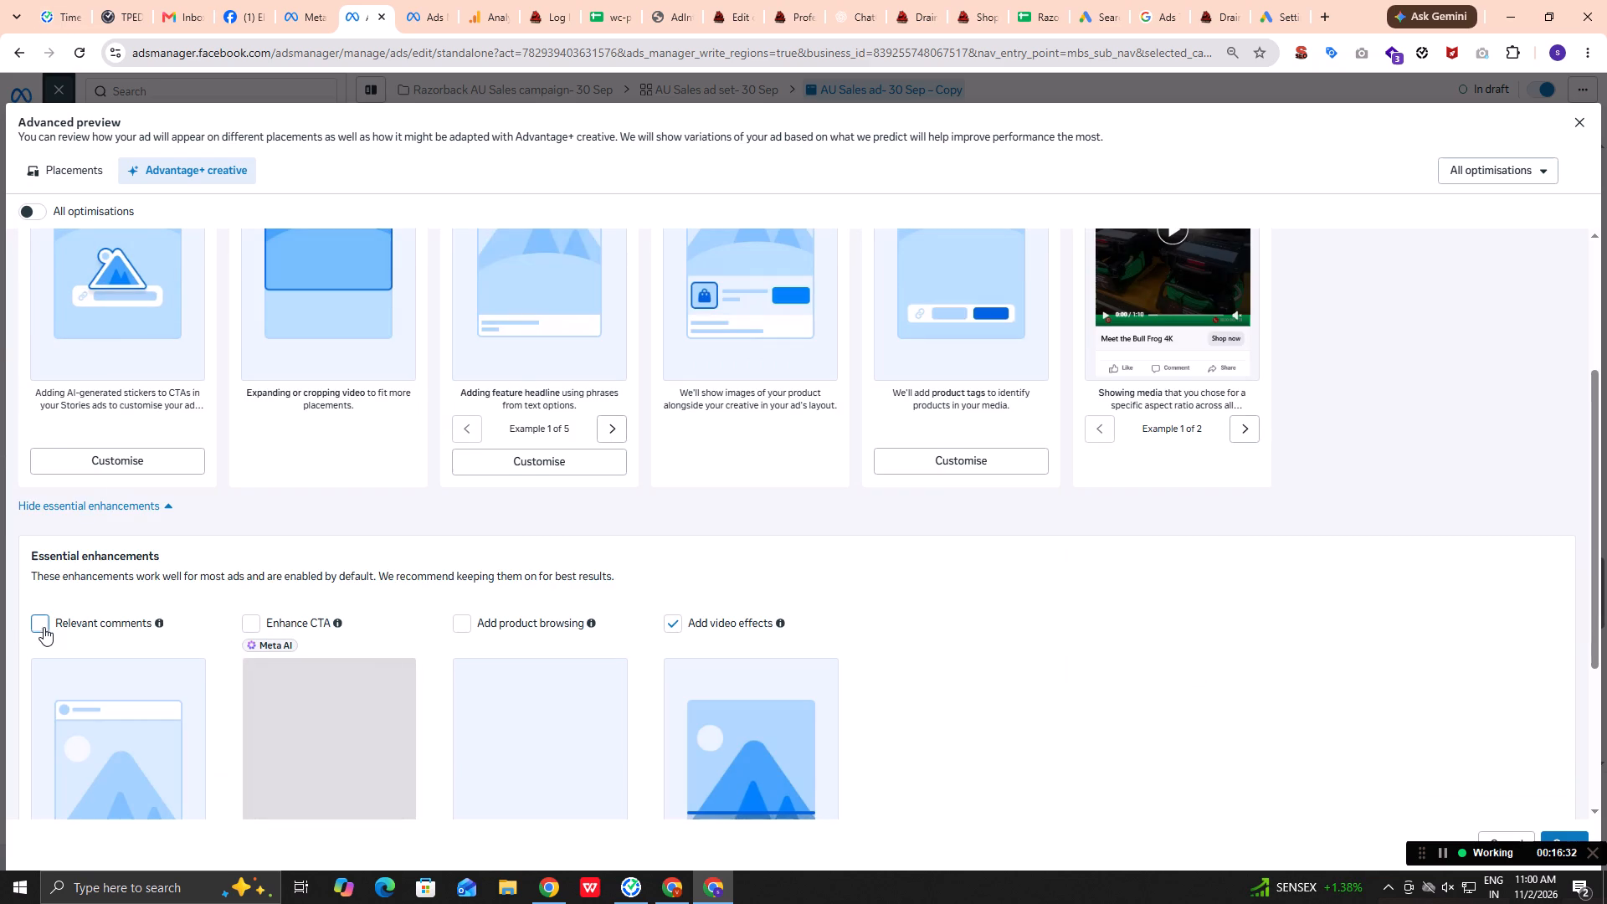
{"action": "scroll", "coordinate": [491, 612], "scroll_direction": "down", "scroll_amount": 2}
{"action": "left_click", "coordinate": [678, 460]}
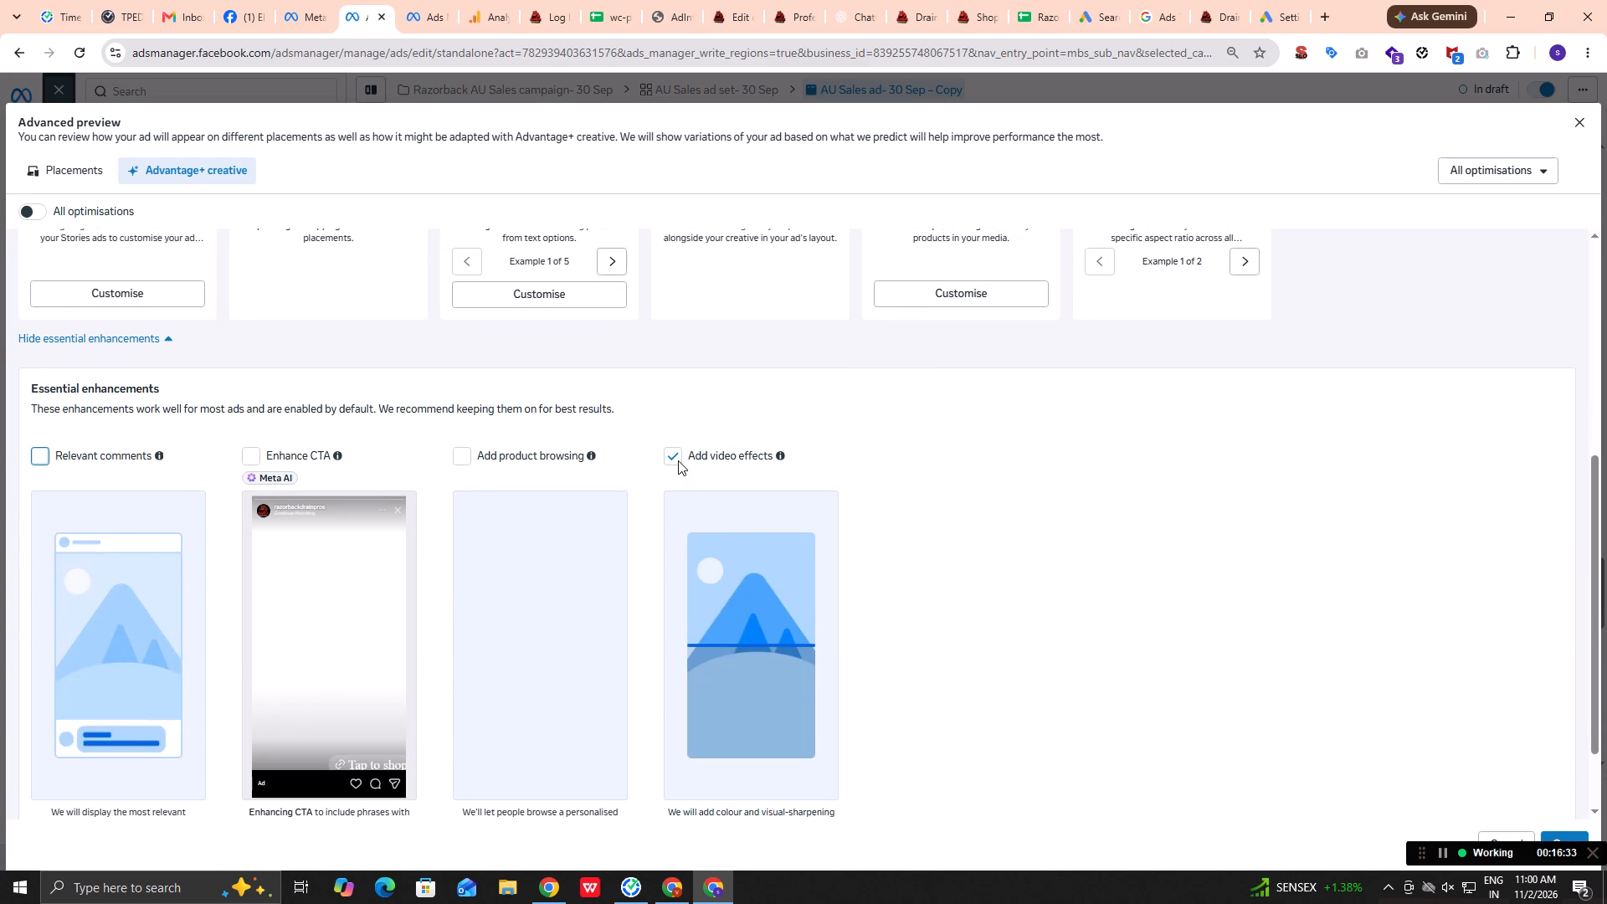
{"action": "scroll", "coordinate": [612, 696], "scroll_direction": "up", "scroll_amount": 1}
{"action": "scroll", "coordinate": [612, 696], "scroll_direction": "down", "scroll_amount": 10}
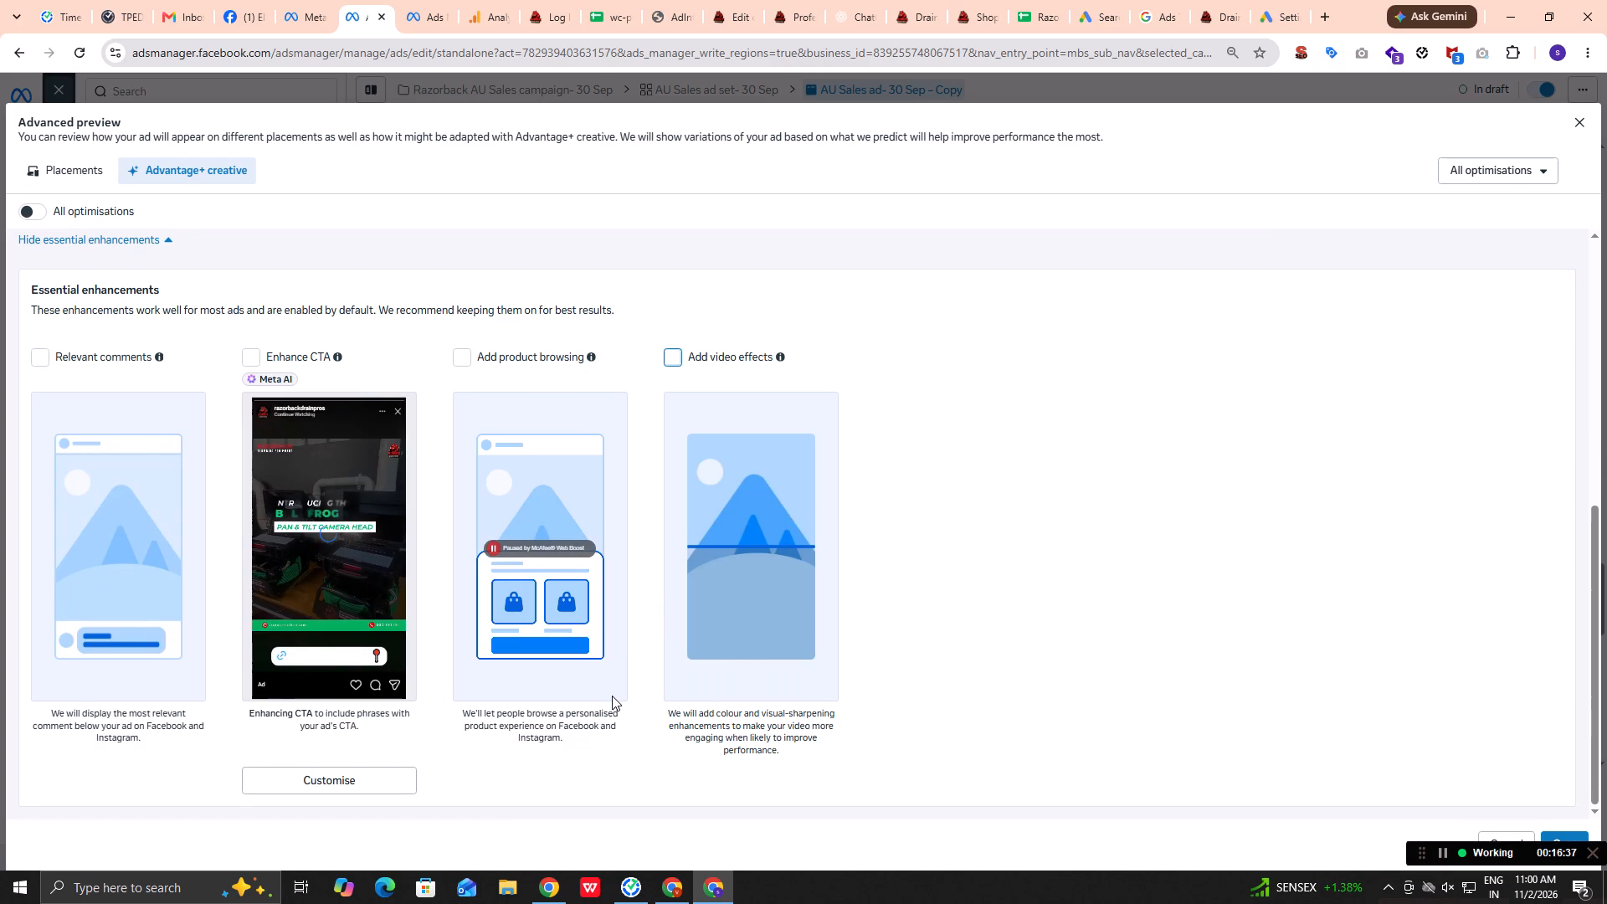
{"action": "scroll", "coordinate": [612, 696], "scroll_direction": "up", "scroll_amount": 4}
{"action": "scroll", "coordinate": [612, 696], "scroll_direction": "down", "scroll_amount": 3}
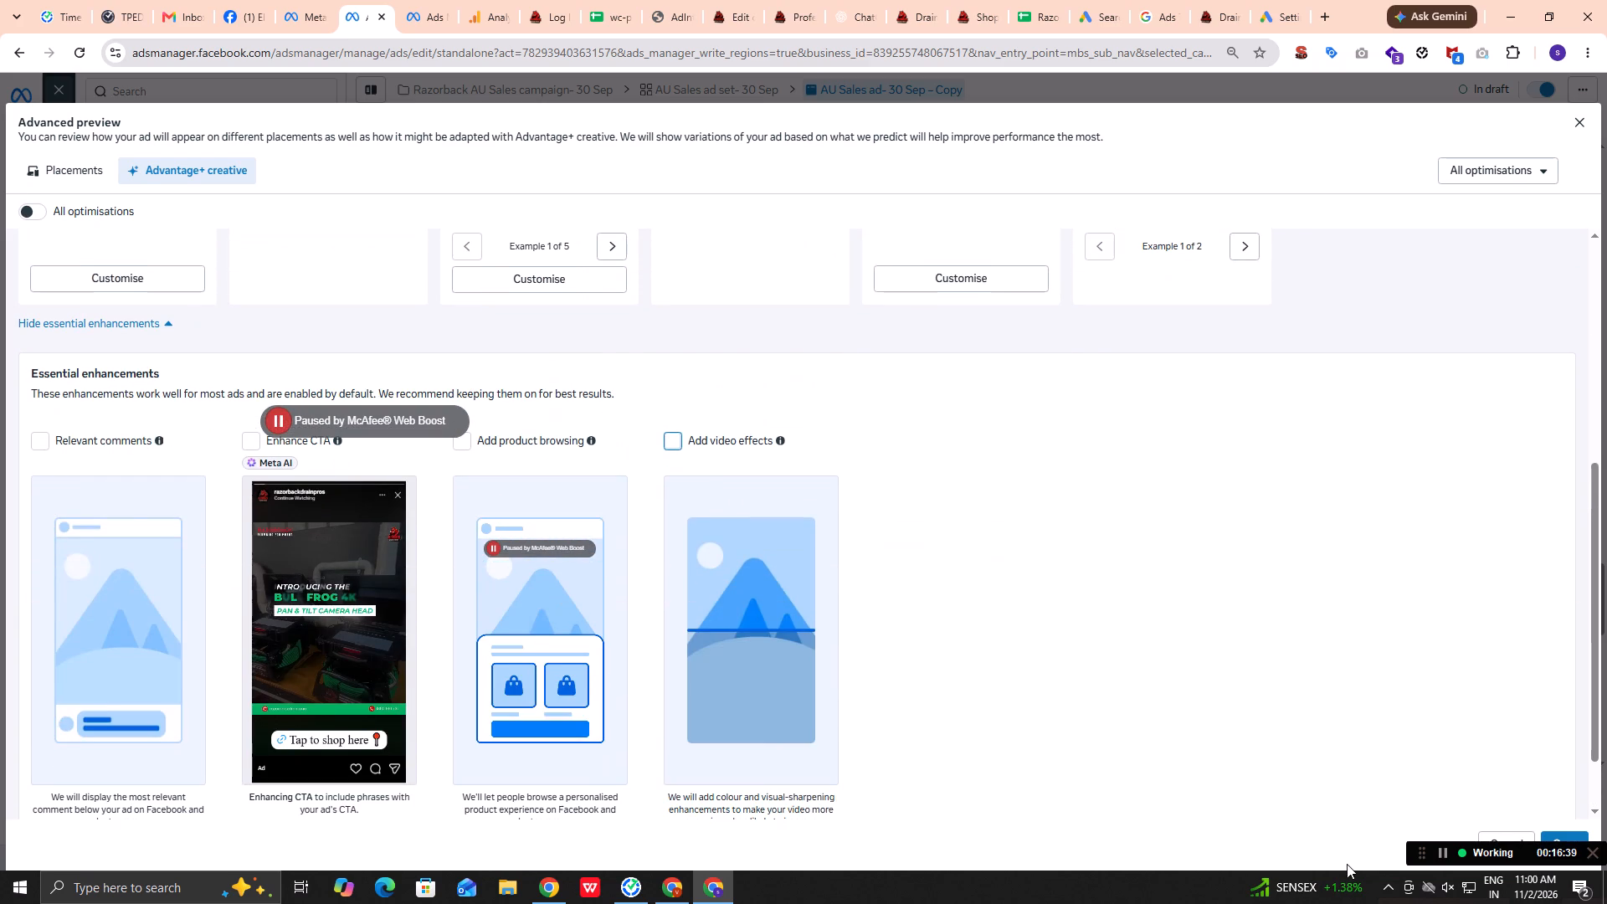
{"action": "left_click", "coordinate": [1563, 838]}
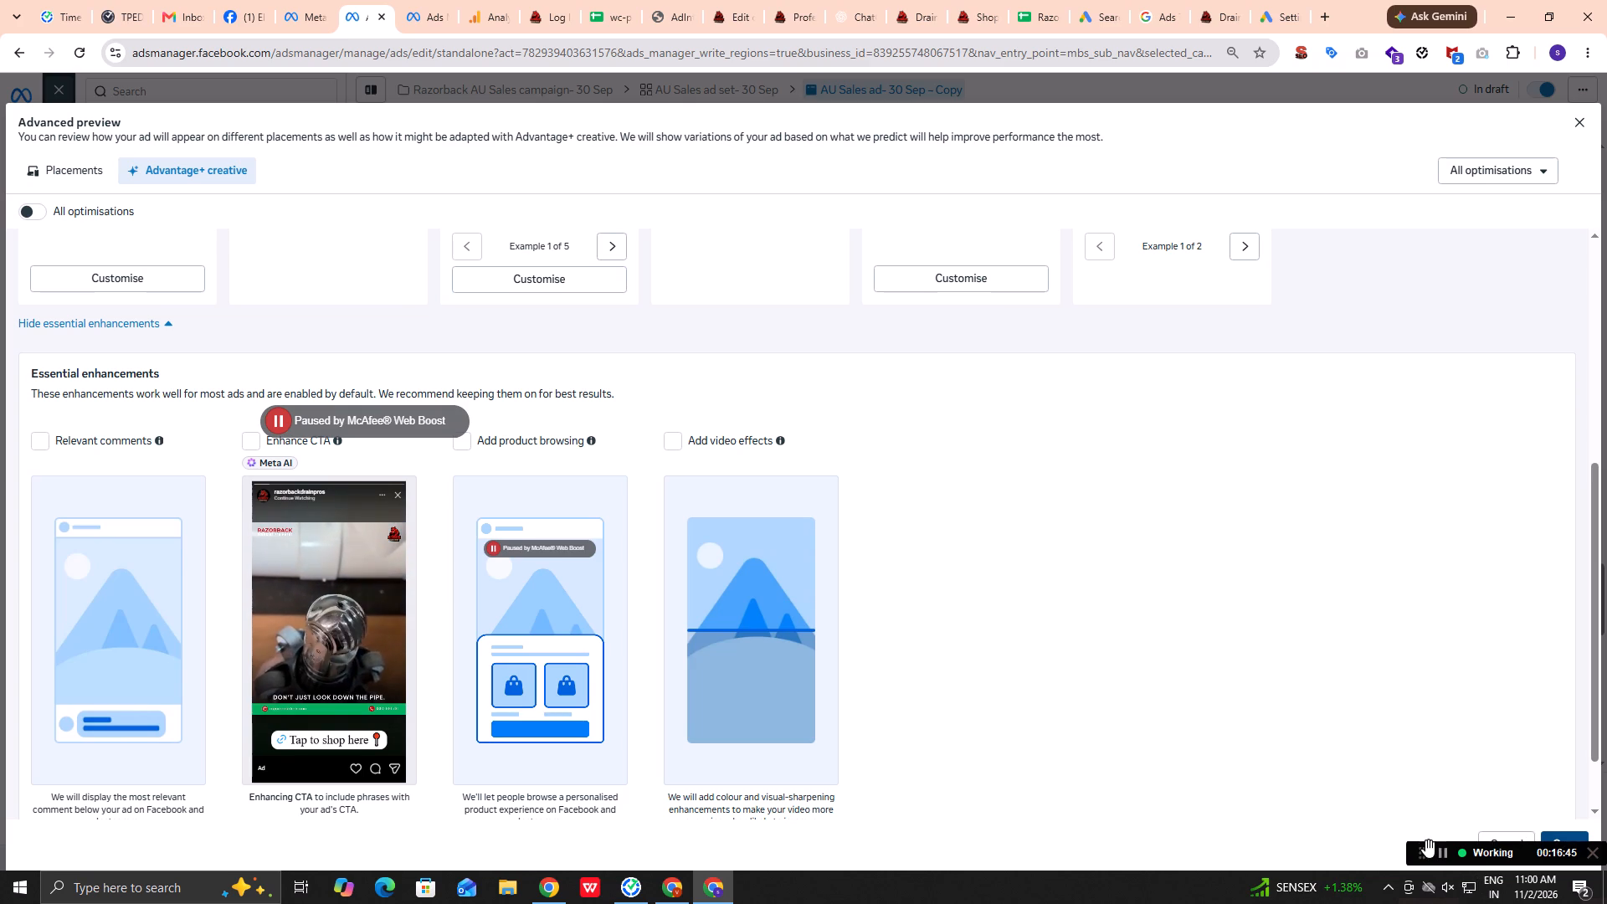
{"action": "left_click_drag", "start_coordinate": [1419, 851], "coordinate": [1421, 884]}
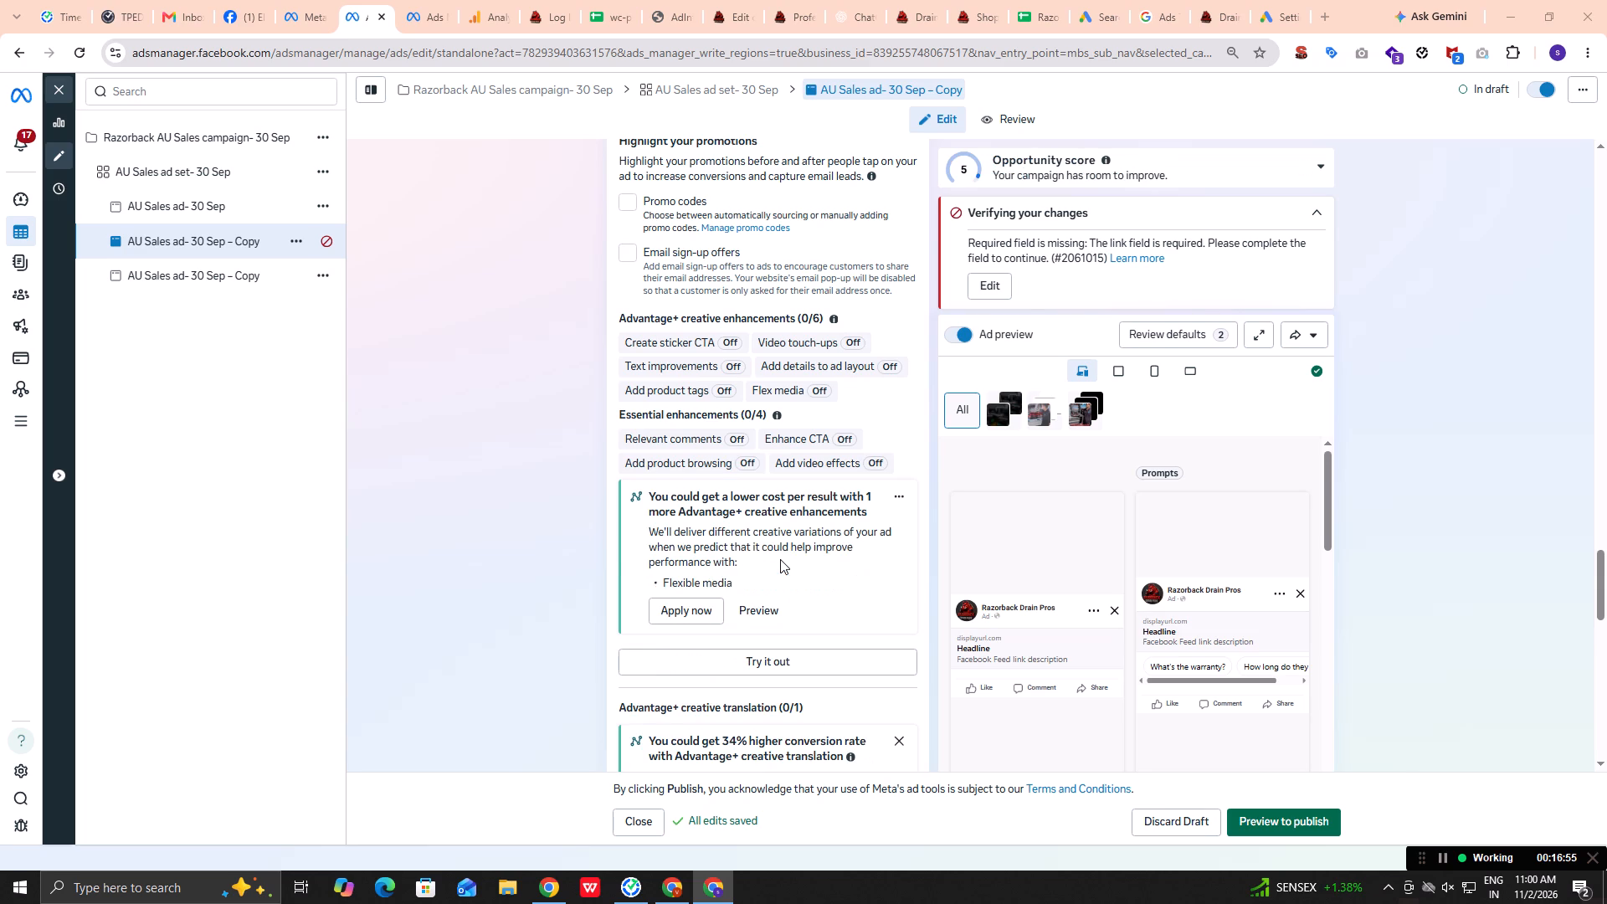
Turn off Prompts and responses for the ad.
{"action": "scroll", "coordinate": [780, 559], "scroll_direction": "down", "scroll_amount": 2}
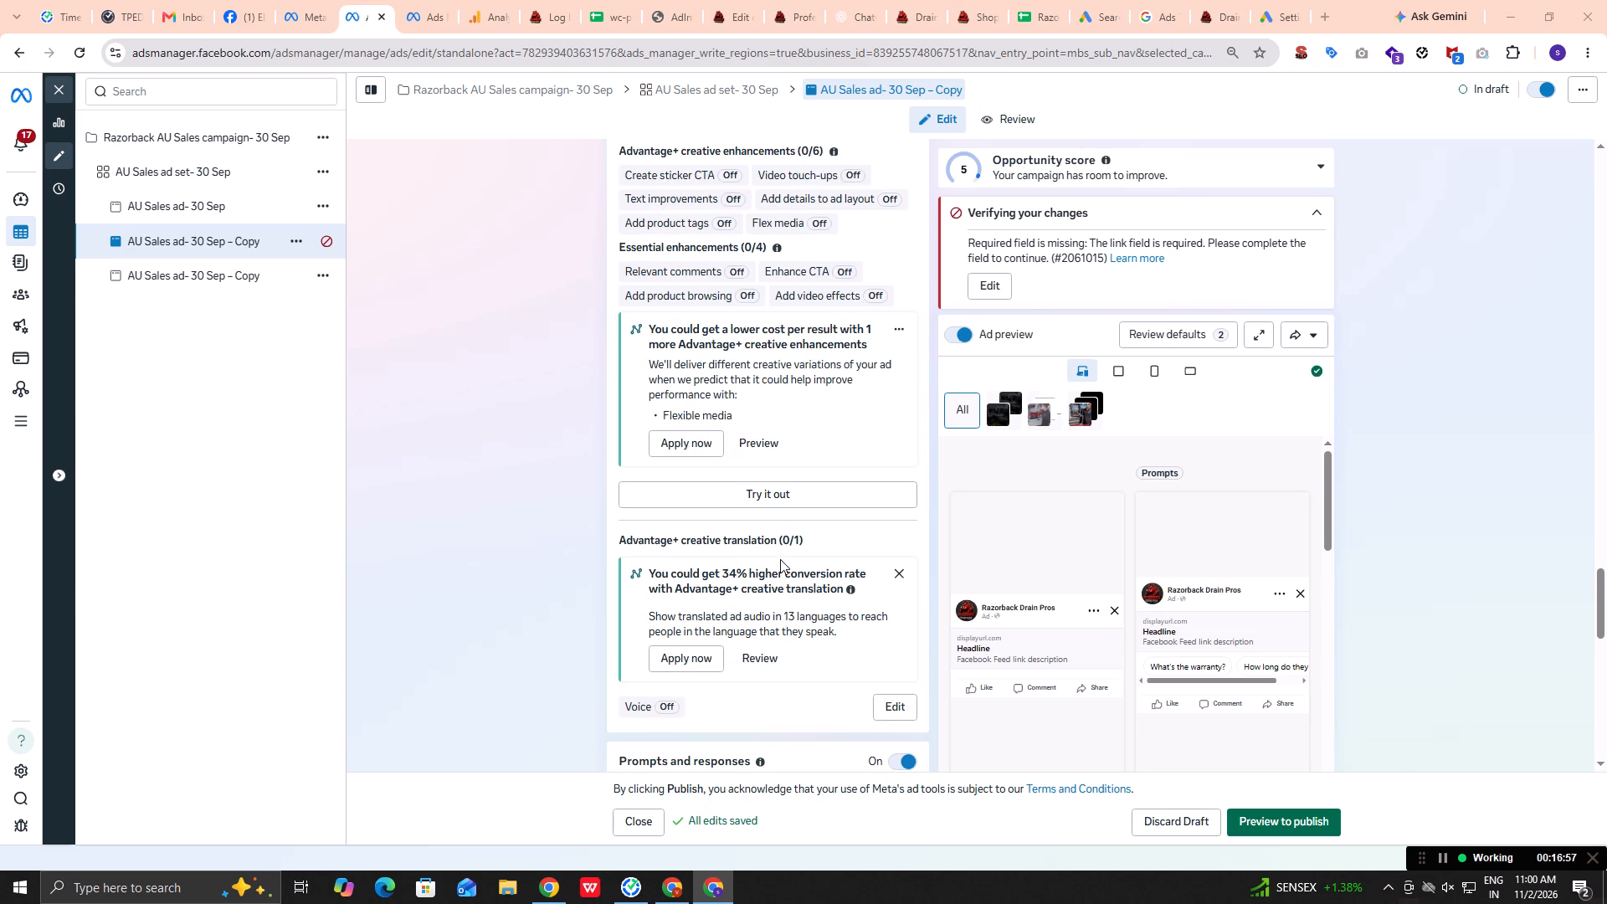
{"action": "scroll", "coordinate": [780, 559], "scroll_direction": "down", "scroll_amount": 3}
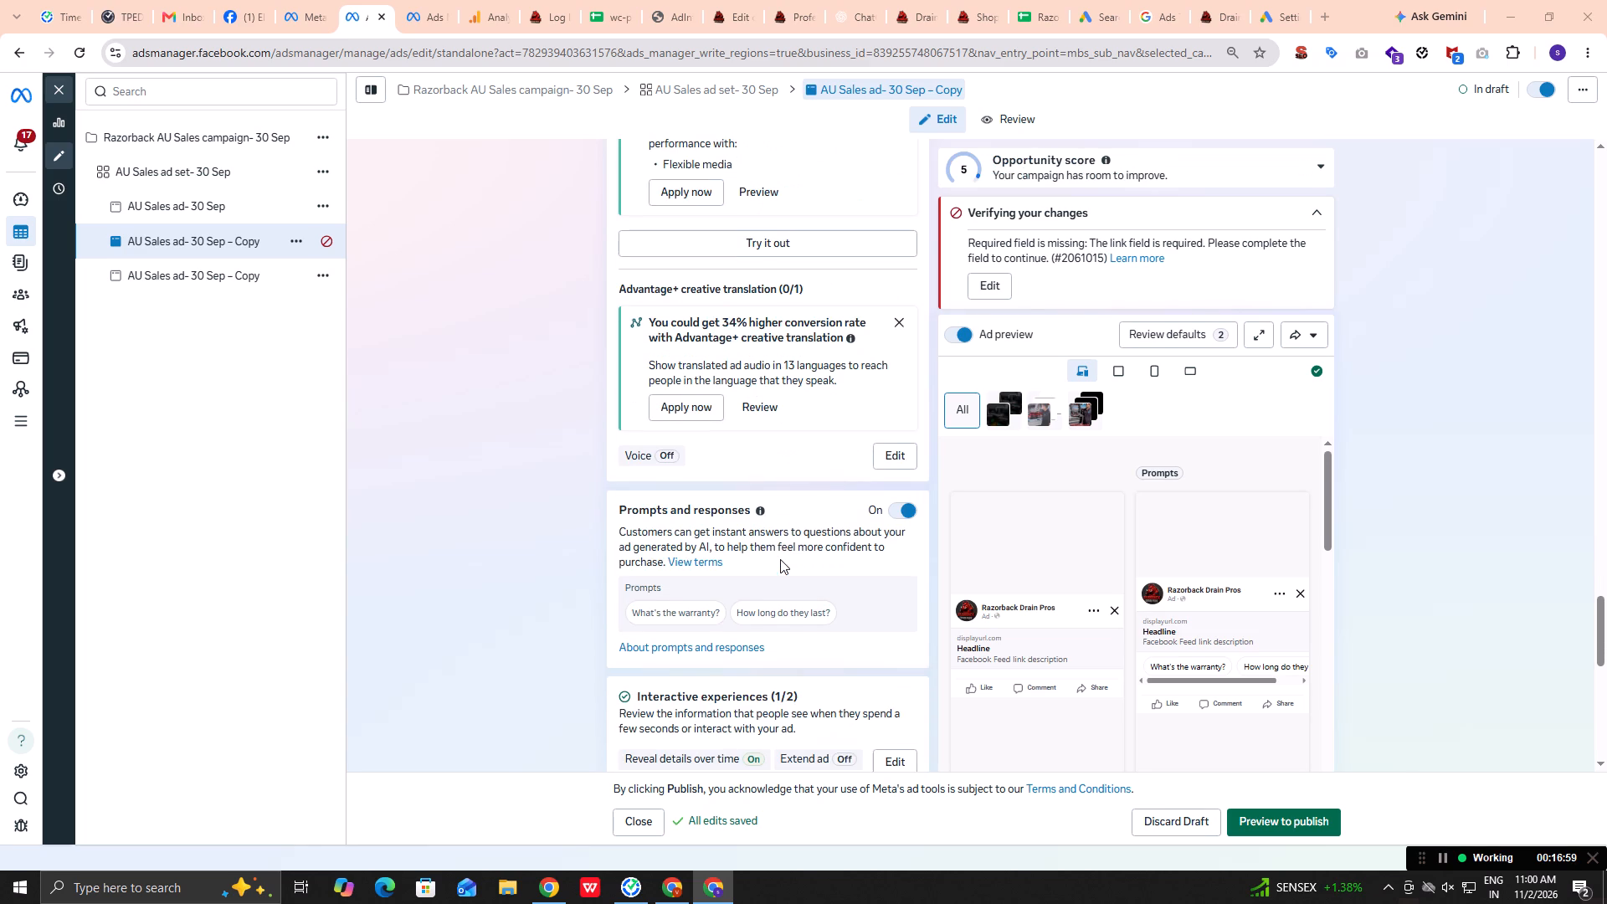
{"action": "left_click", "coordinate": [896, 509]}
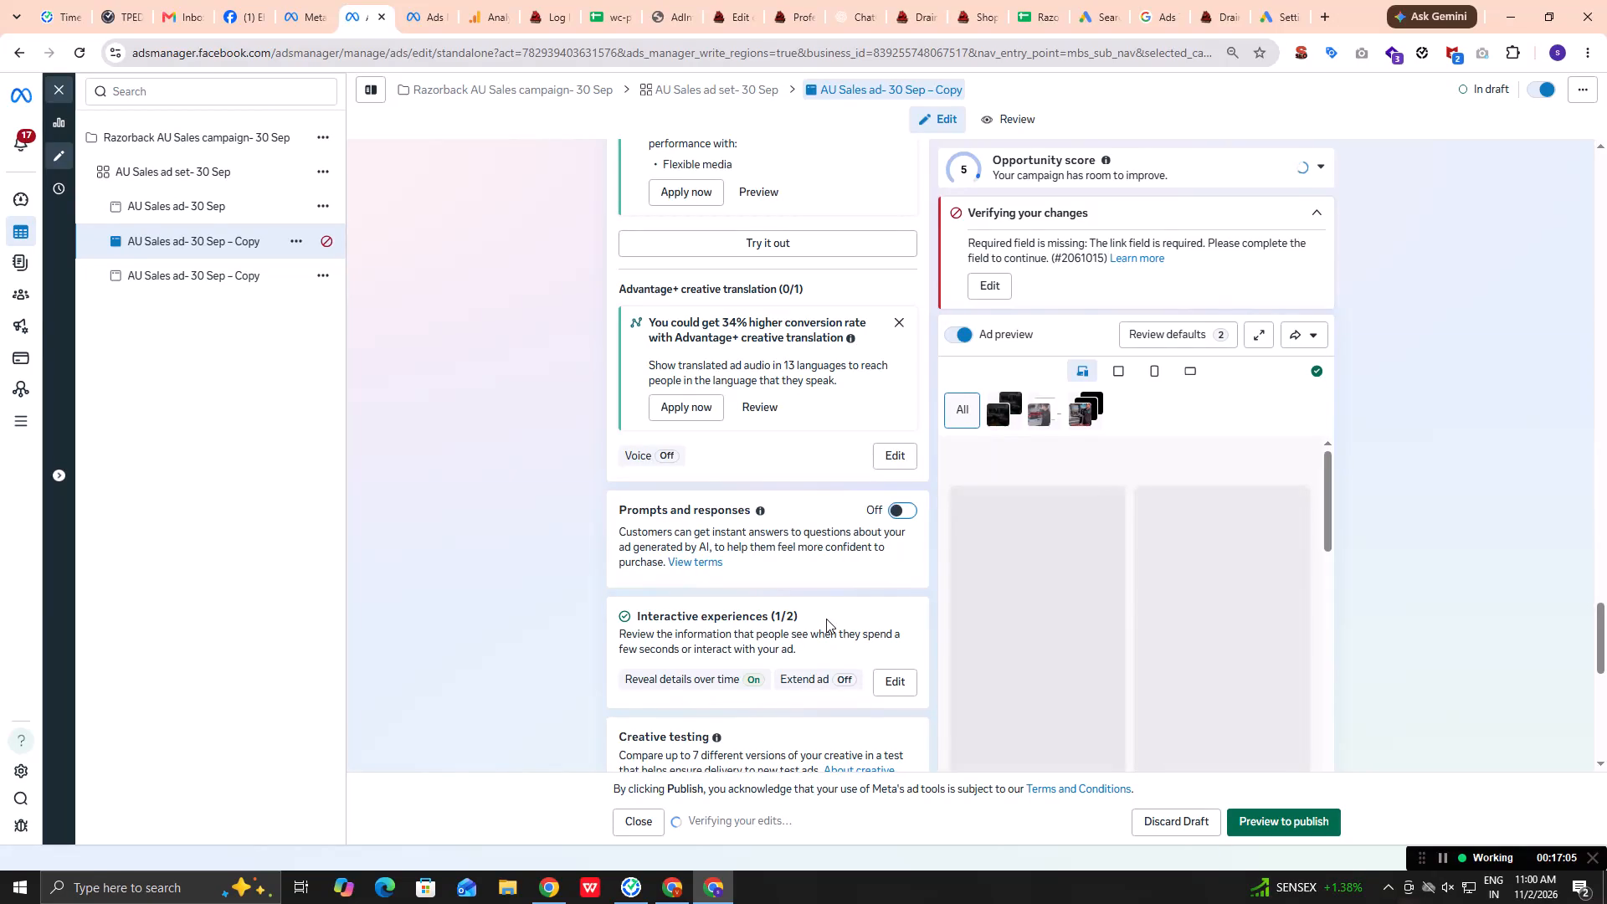
Turn off Website screenshot and Products for Reveal details over time, leave Extend ad off, and save the interactive experiences.
{"action": "scroll", "coordinate": [826, 619], "scroll_direction": "down", "scroll_amount": 2}
{"action": "left_click", "coordinate": [898, 518]}
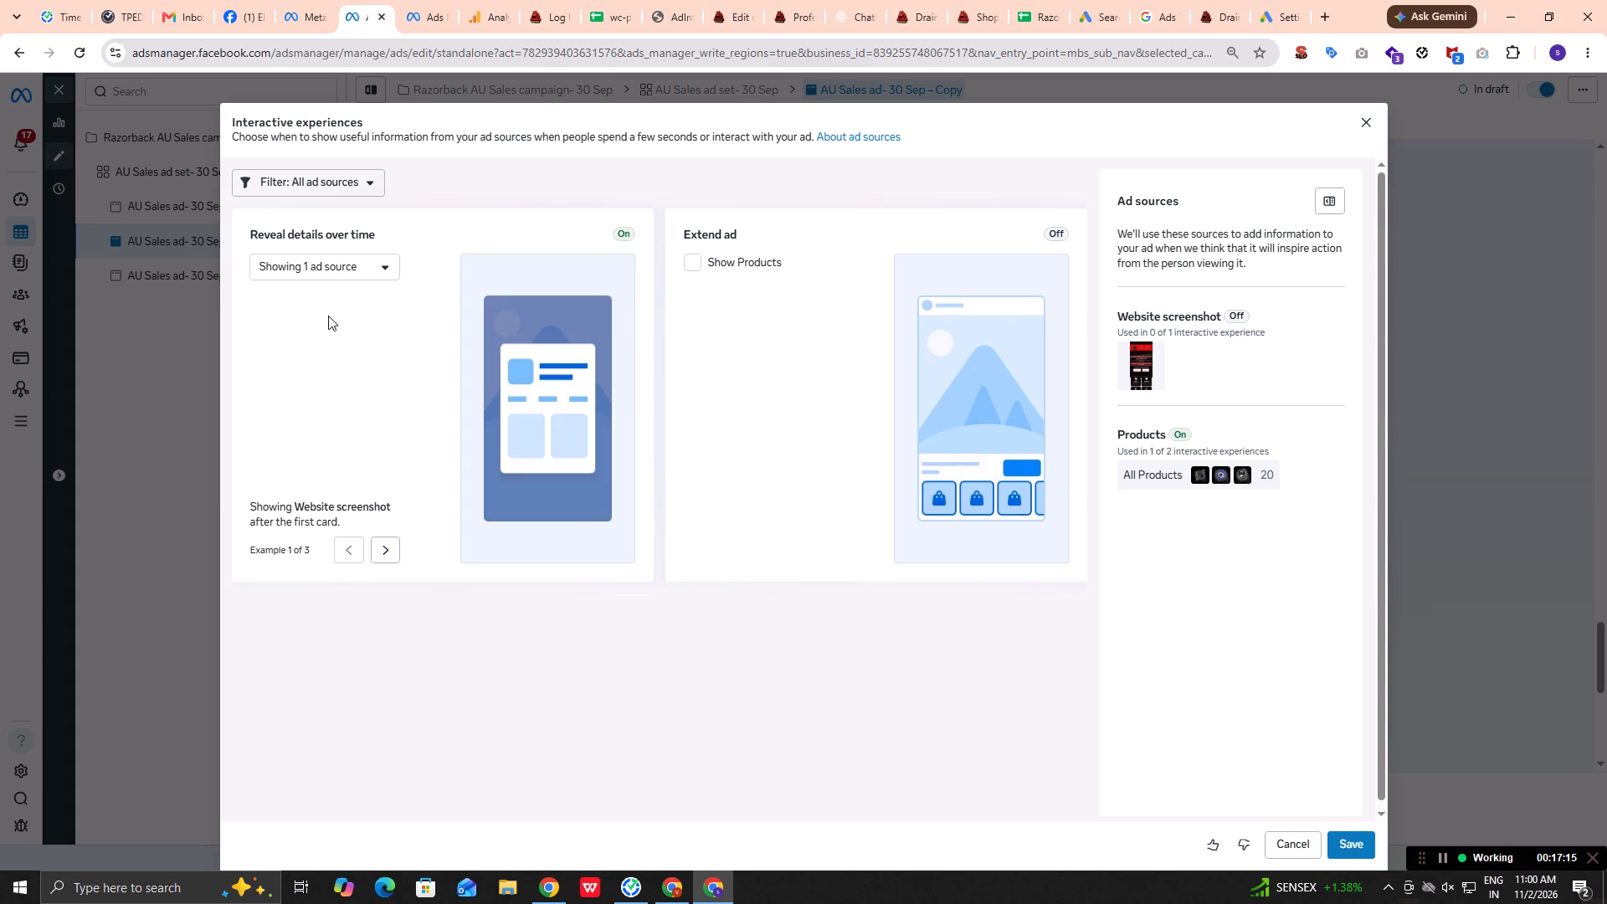
{"action": "left_click", "coordinate": [370, 265]}
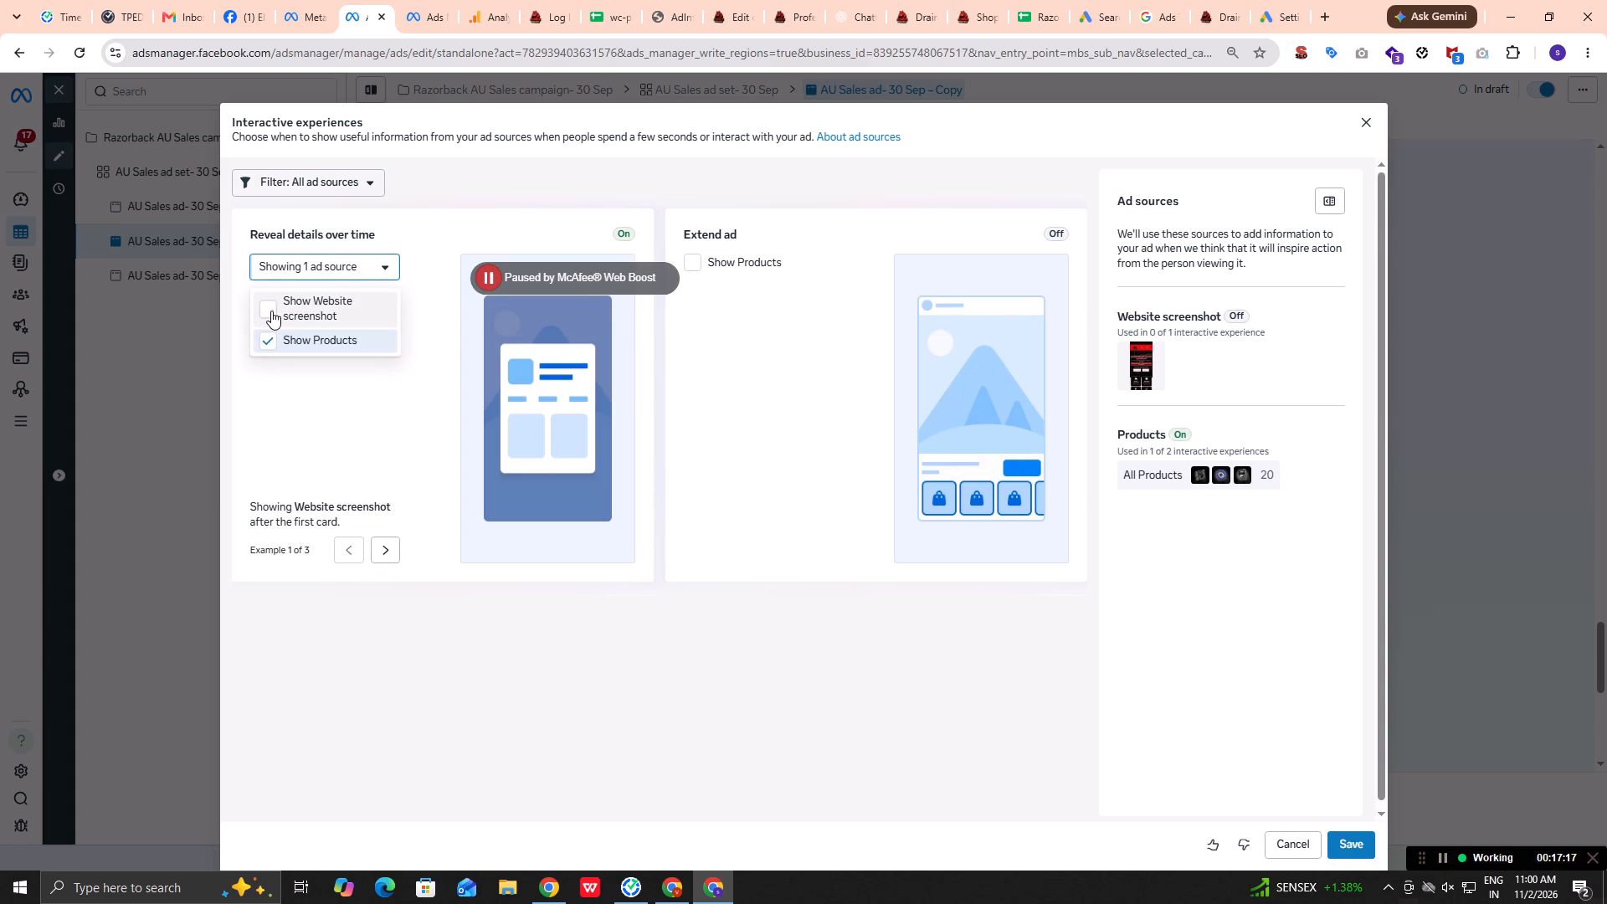
{"action": "left_click", "coordinate": [485, 275]}
{"action": "left_click", "coordinate": [623, 234]}
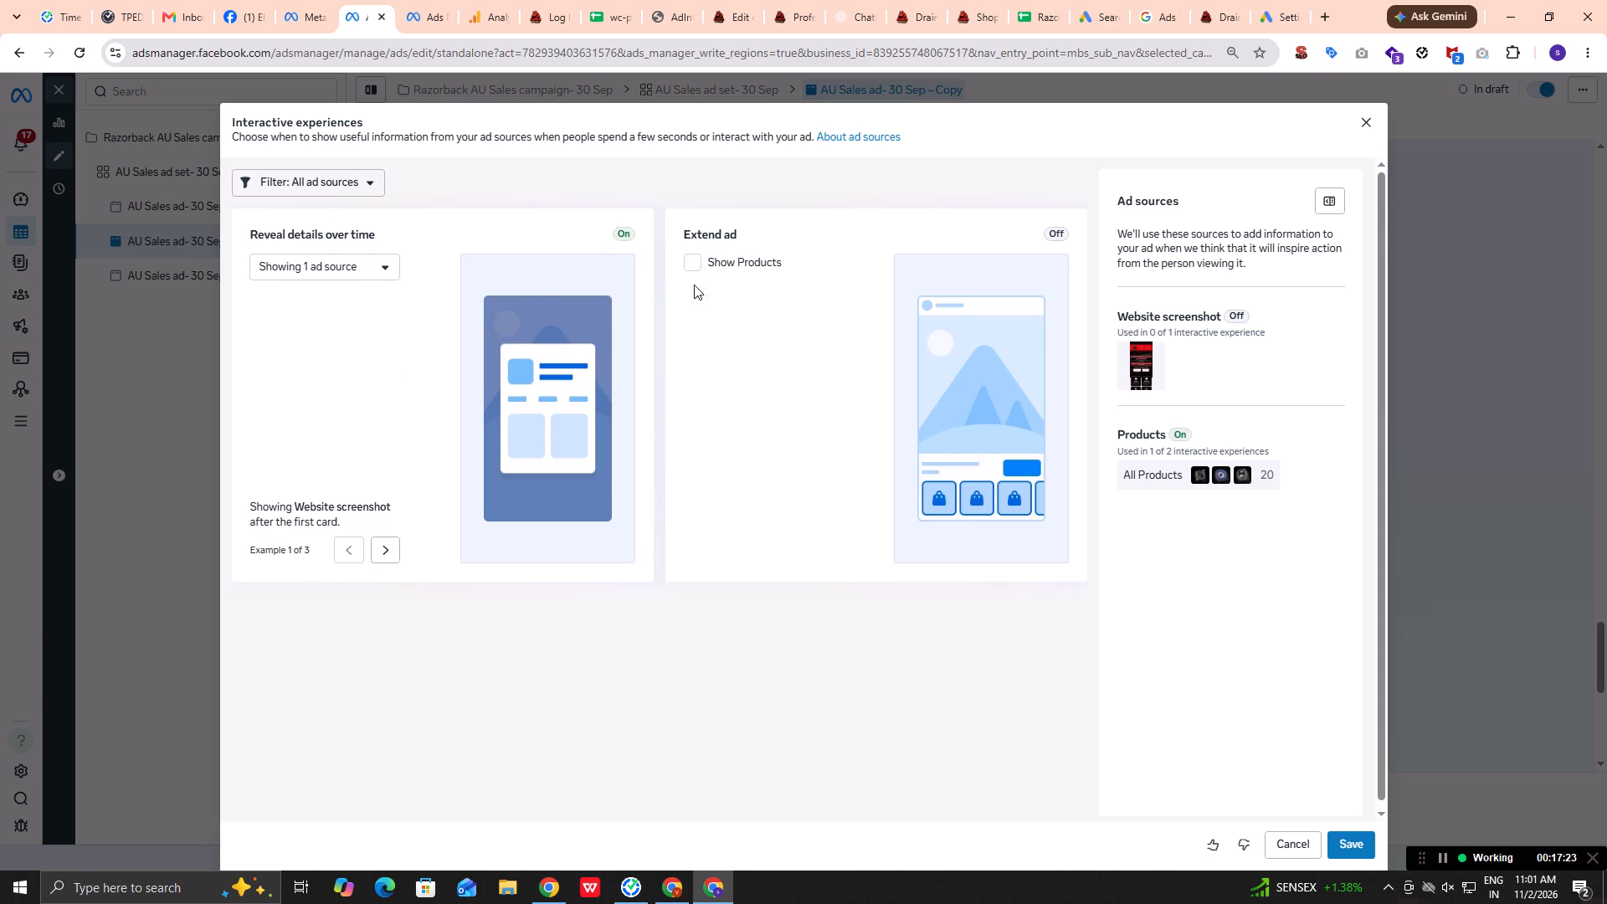
{"action": "left_click", "coordinate": [672, 262]}
{"action": "left_click", "coordinate": [685, 265]}
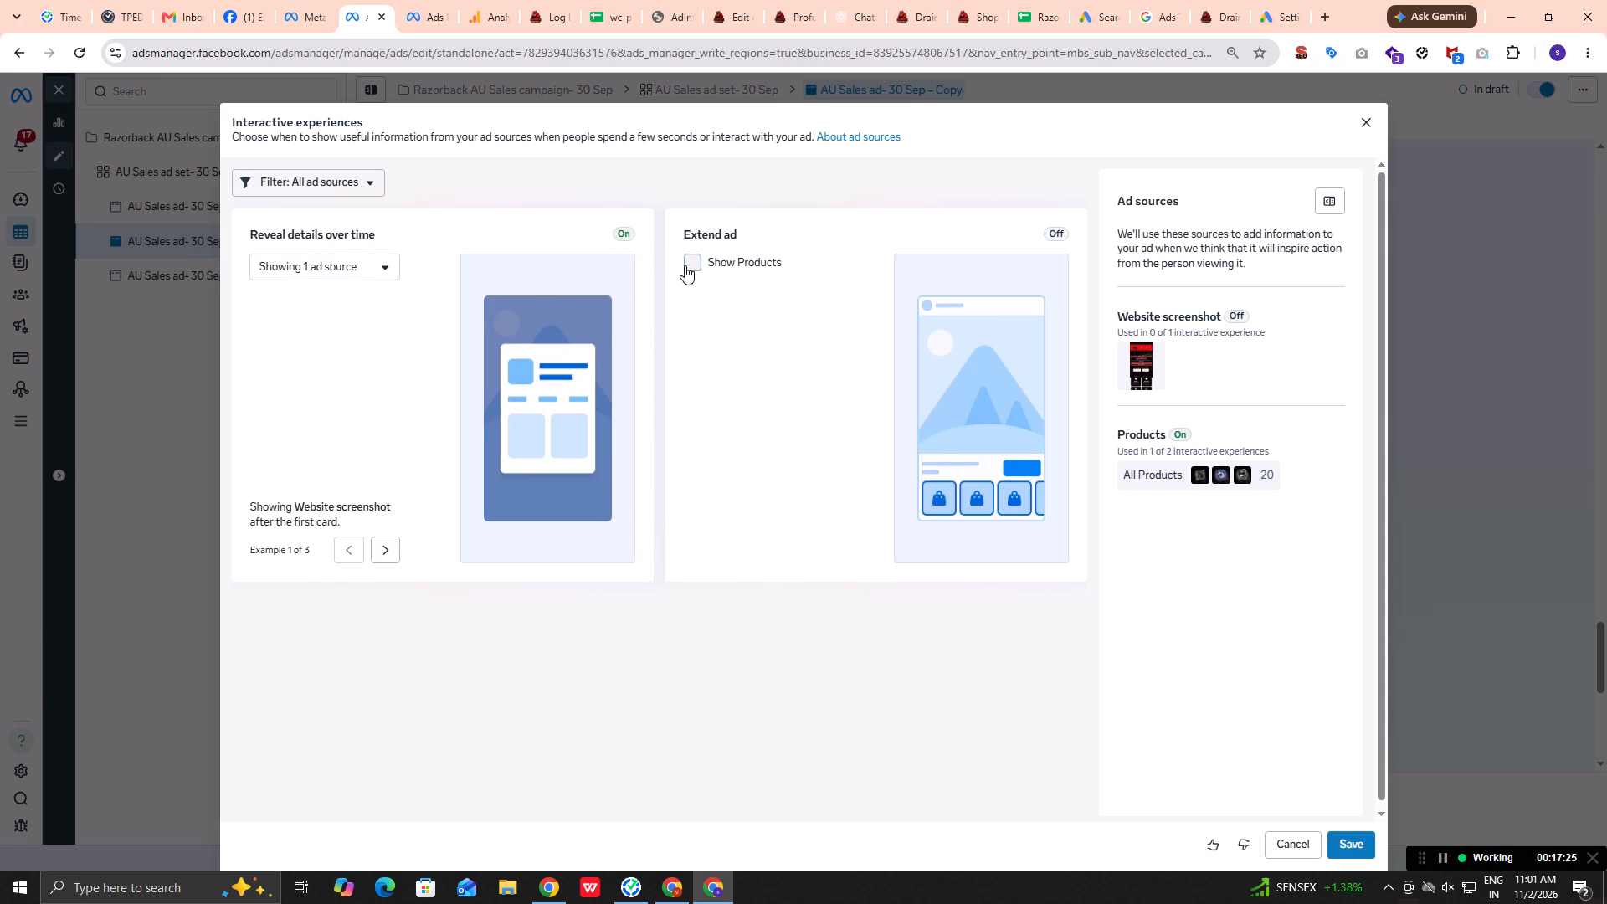
{"action": "left_click", "coordinate": [693, 263]}
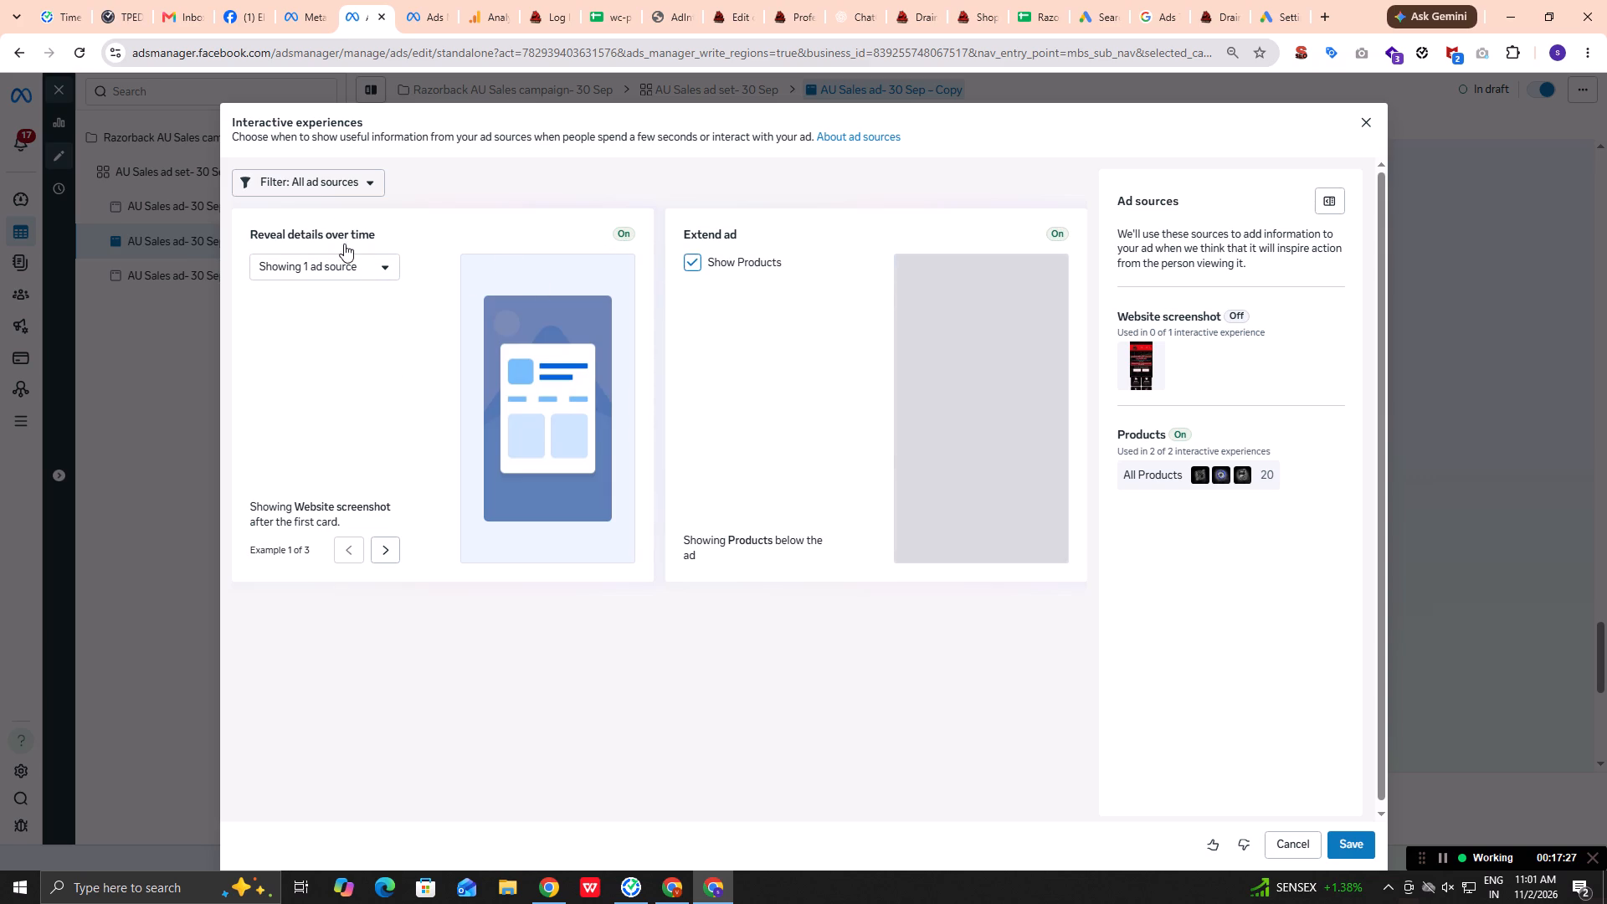
{"action": "left_click", "coordinate": [357, 270]}
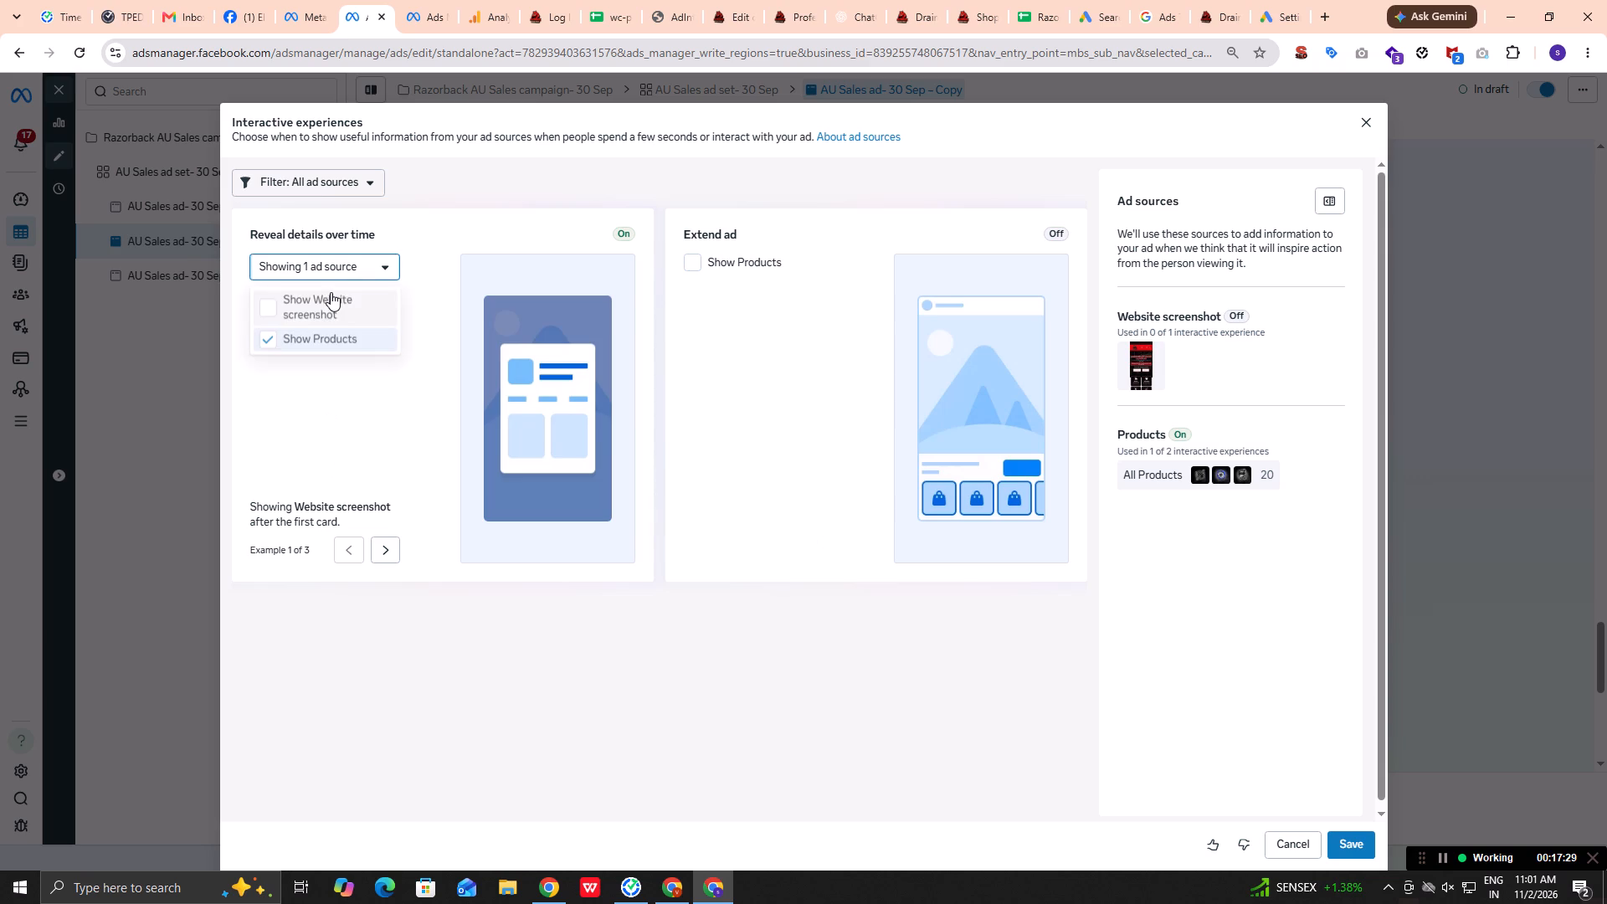
{"action": "left_click", "coordinate": [269, 307]}
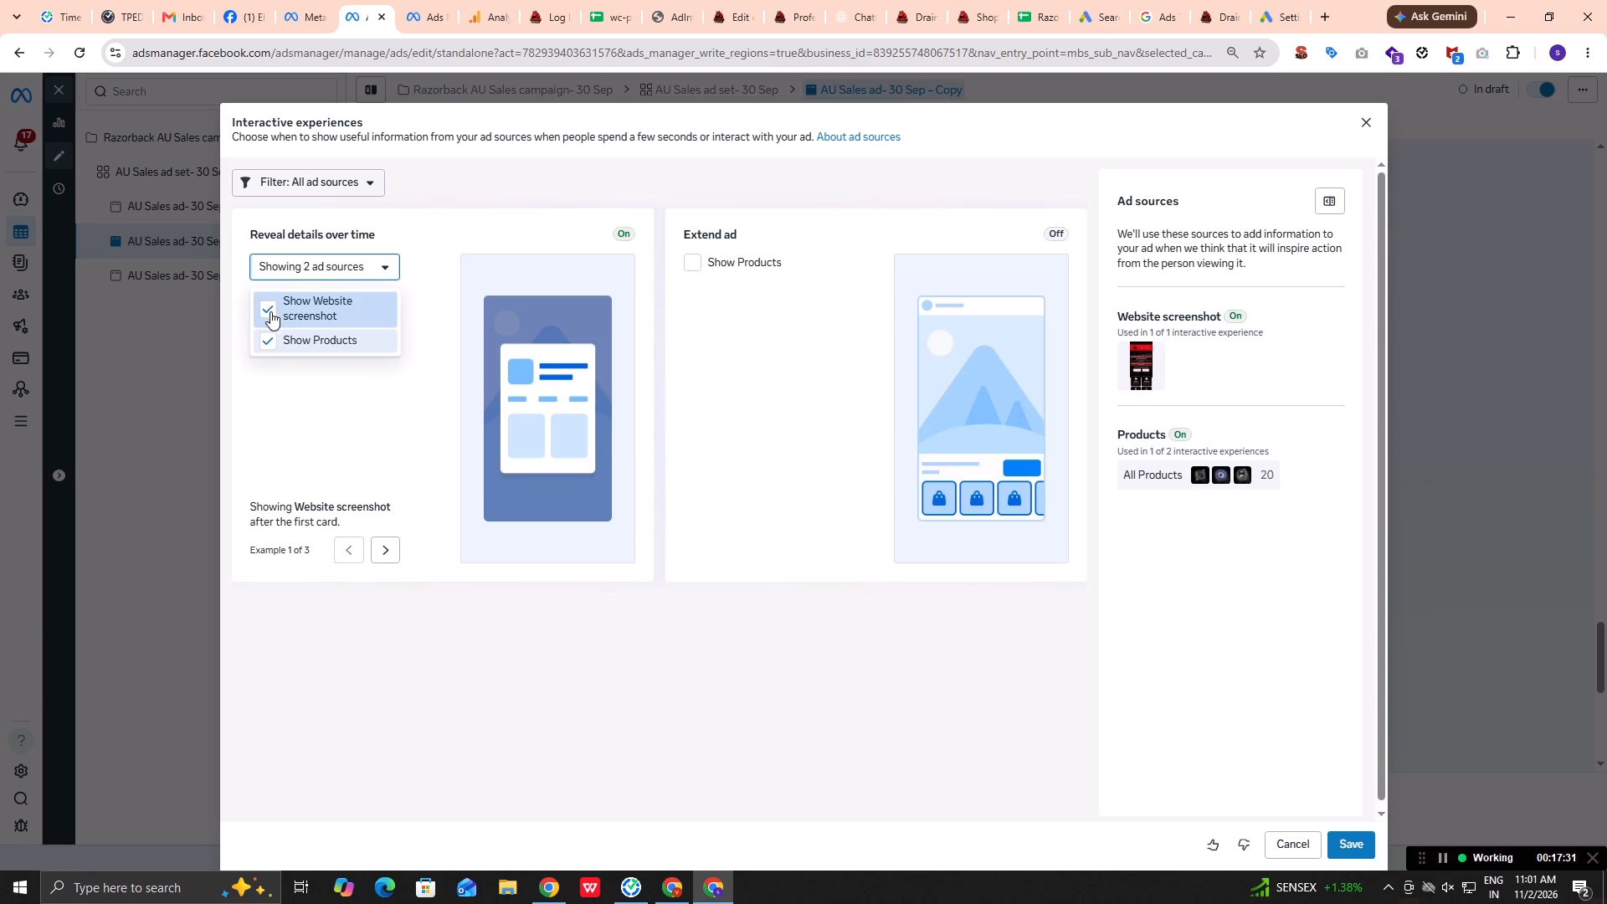
{"action": "left_click_drag", "start_coordinate": [275, 341], "coordinate": [264, 337]}
{"action": "left_click", "coordinate": [266, 313]}
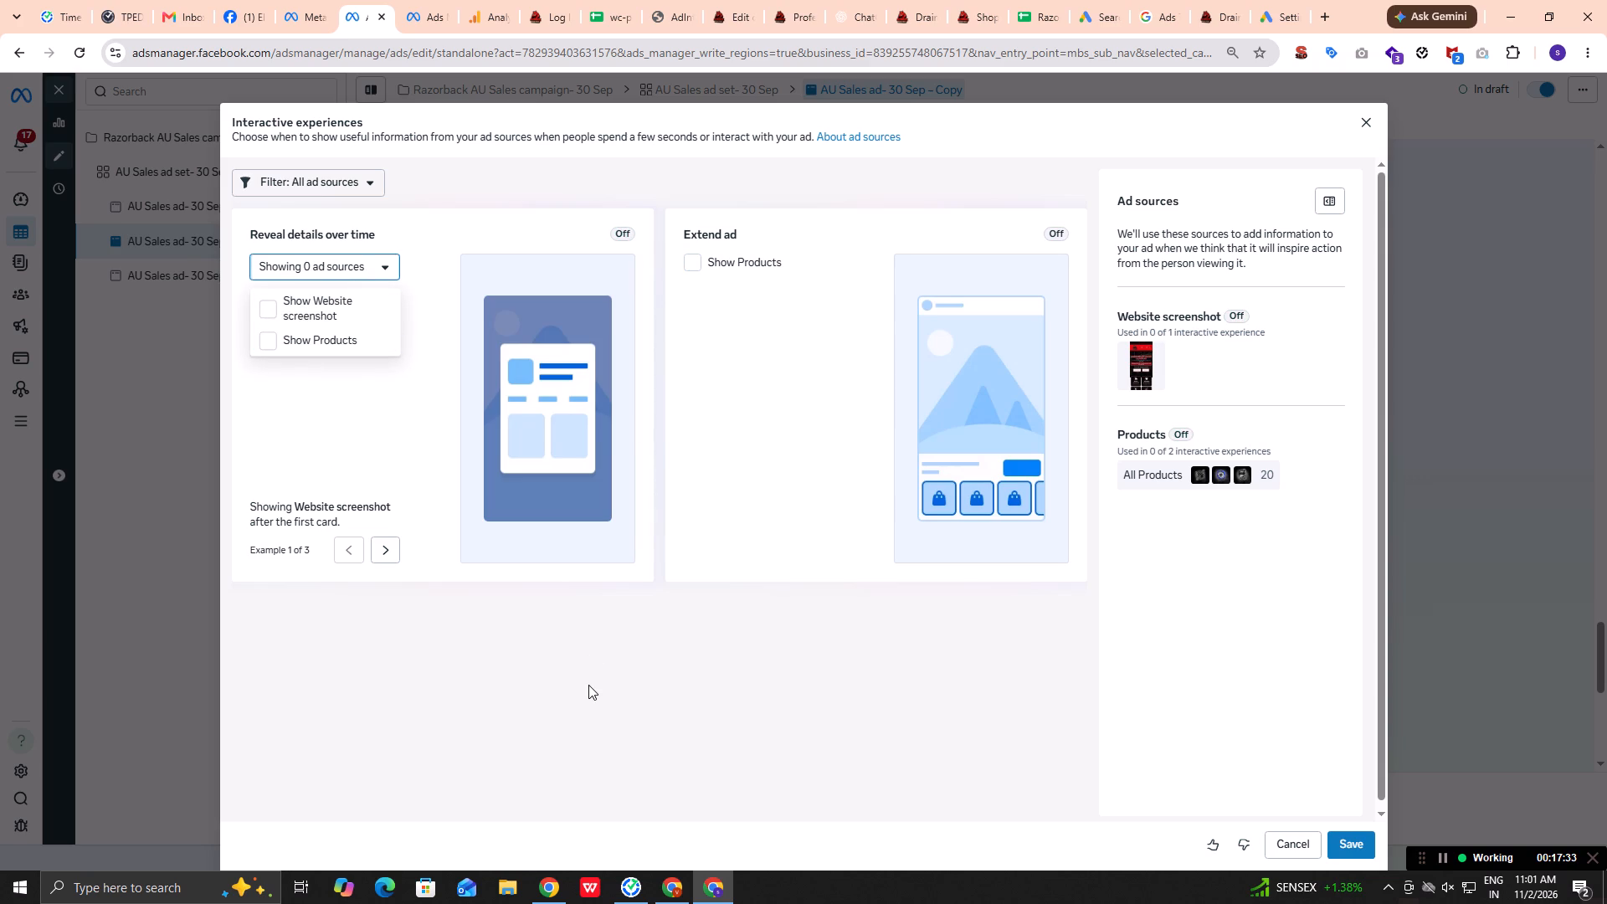
{"action": "left_click", "coordinate": [588, 685]}
{"action": "left_click", "coordinate": [1345, 850]}
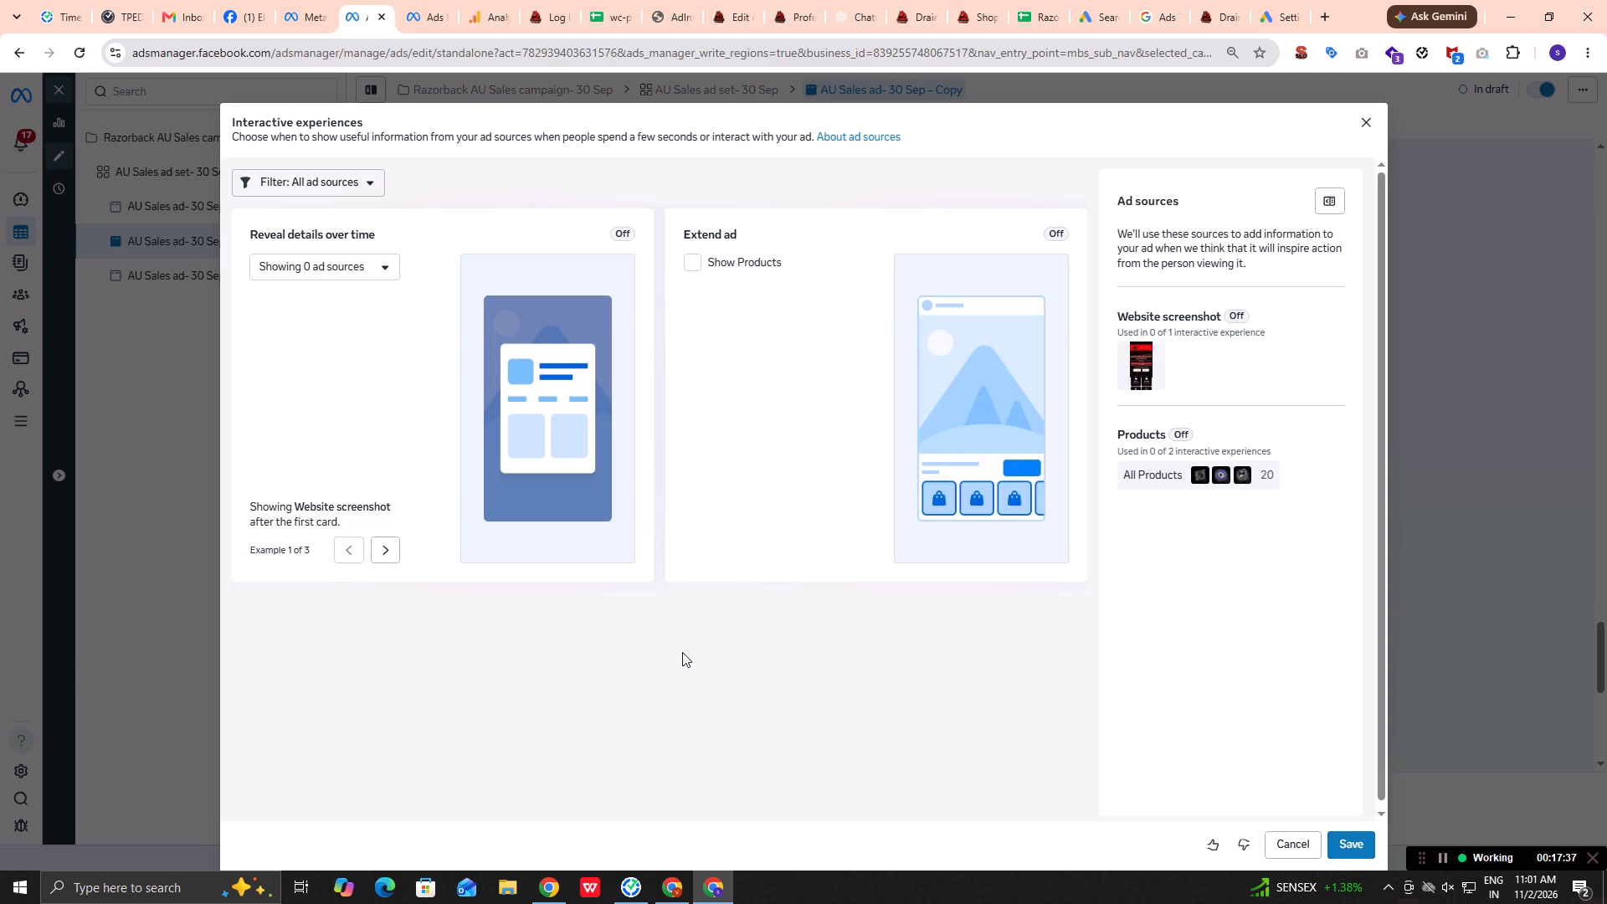
Review the ad's settings from Interactive experiences down to Tracking and back up through the enhancements, text and format sections.
{"action": "scroll", "coordinate": [726, 603], "scroll_direction": "down", "scroll_amount": 1}
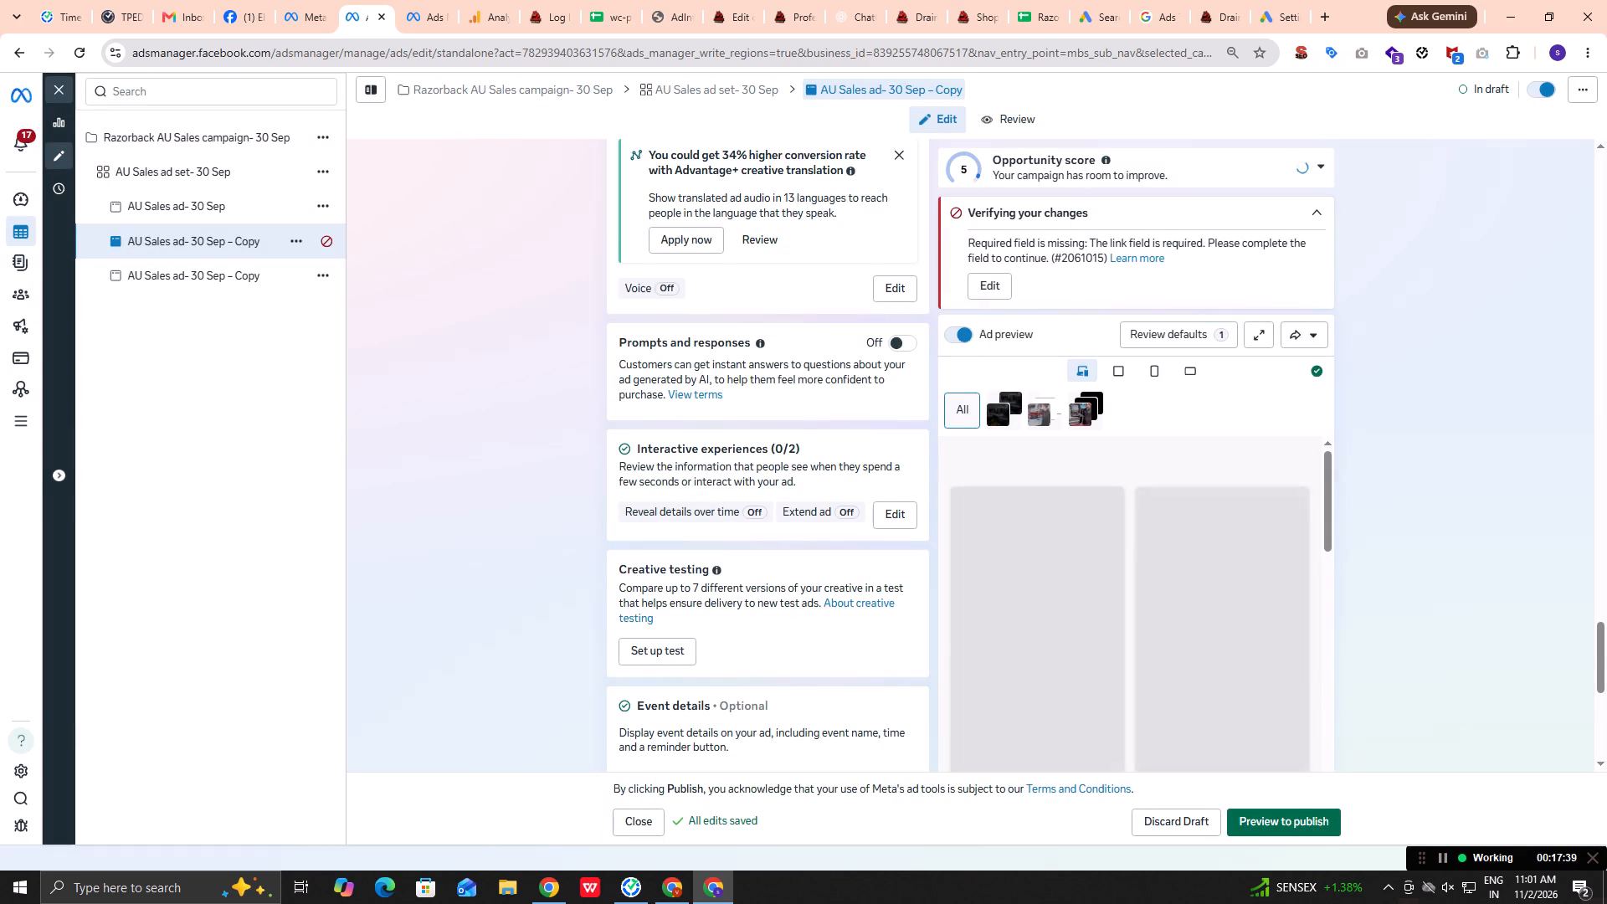
{"action": "scroll", "coordinate": [726, 603], "scroll_direction": "down", "scroll_amount": 5}
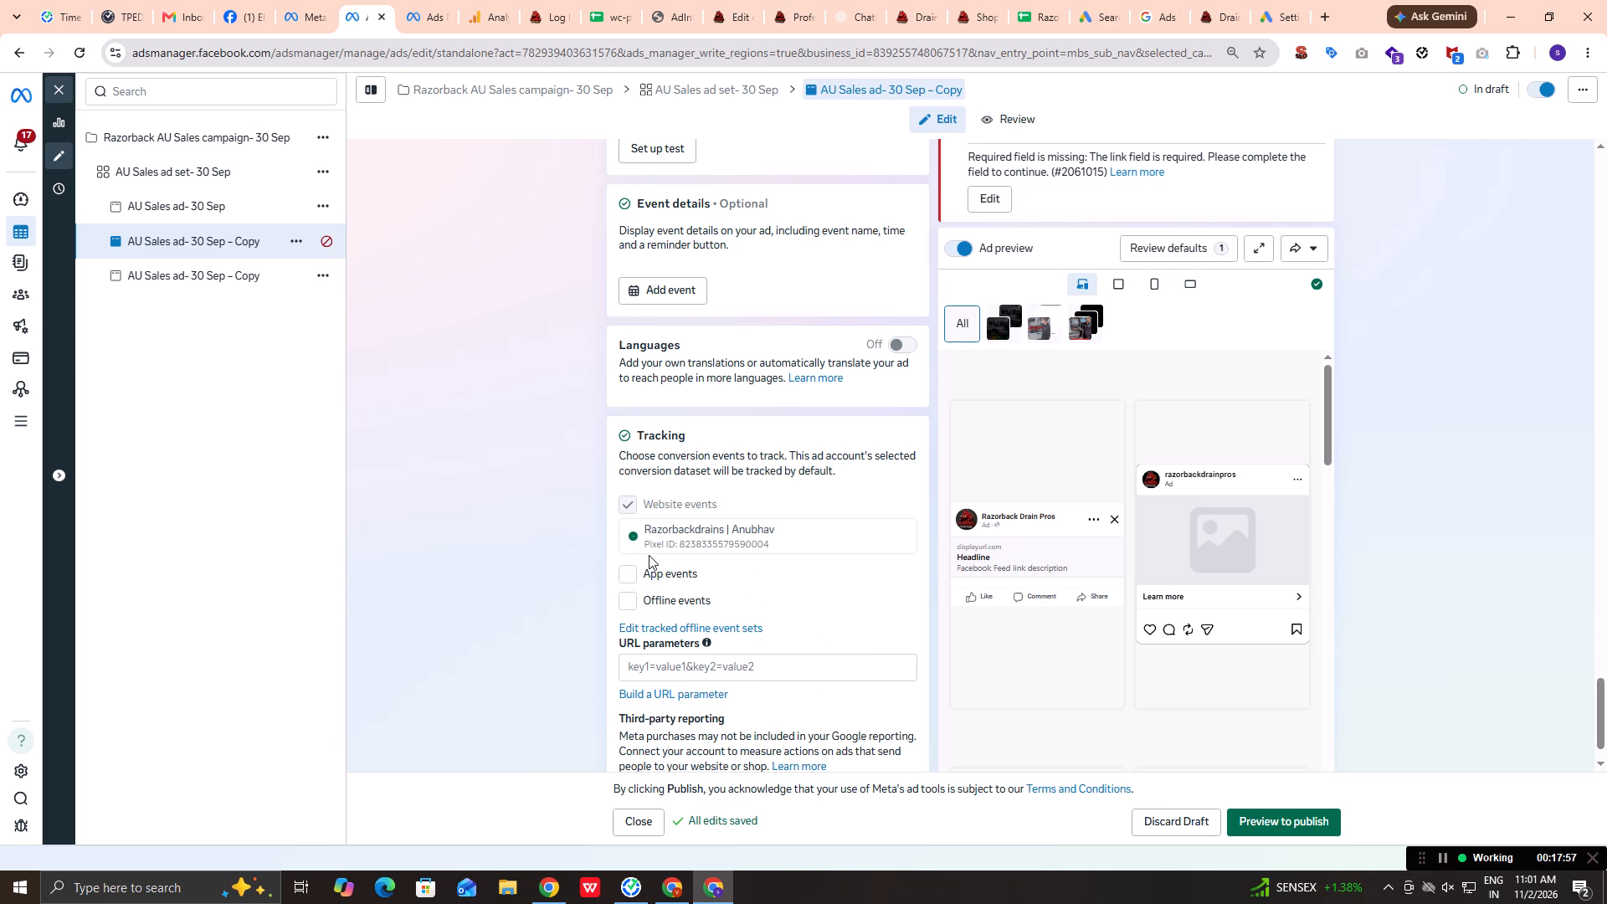
{"action": "scroll", "coordinate": [748, 492], "scroll_direction": "up", "scroll_amount": 2}
{"action": "scroll", "coordinate": [749, 493], "scroll_direction": "down", "scroll_amount": 1}
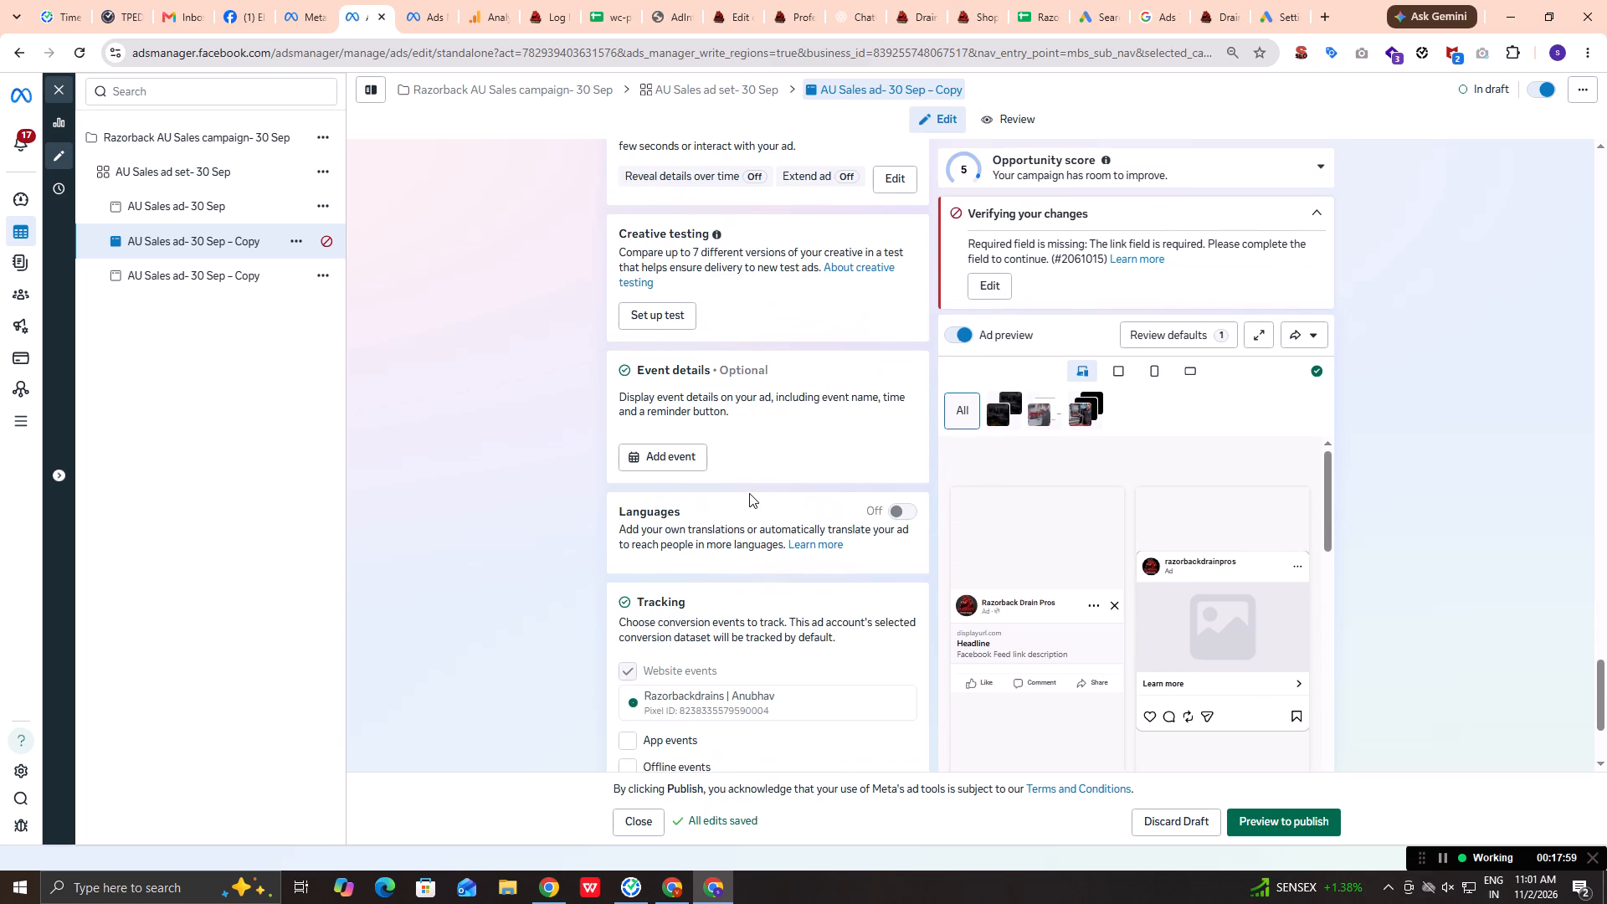
{"action": "scroll", "coordinate": [749, 493], "scroll_direction": "down", "scroll_amount": 4}
{"action": "scroll", "coordinate": [706, 688], "scroll_direction": "up", "scroll_amount": 1}
{"action": "scroll", "coordinate": [706, 688], "scroll_direction": "down", "scroll_amount": 2}
{"action": "scroll", "coordinate": [706, 688], "scroll_direction": "up", "scroll_amount": 1}
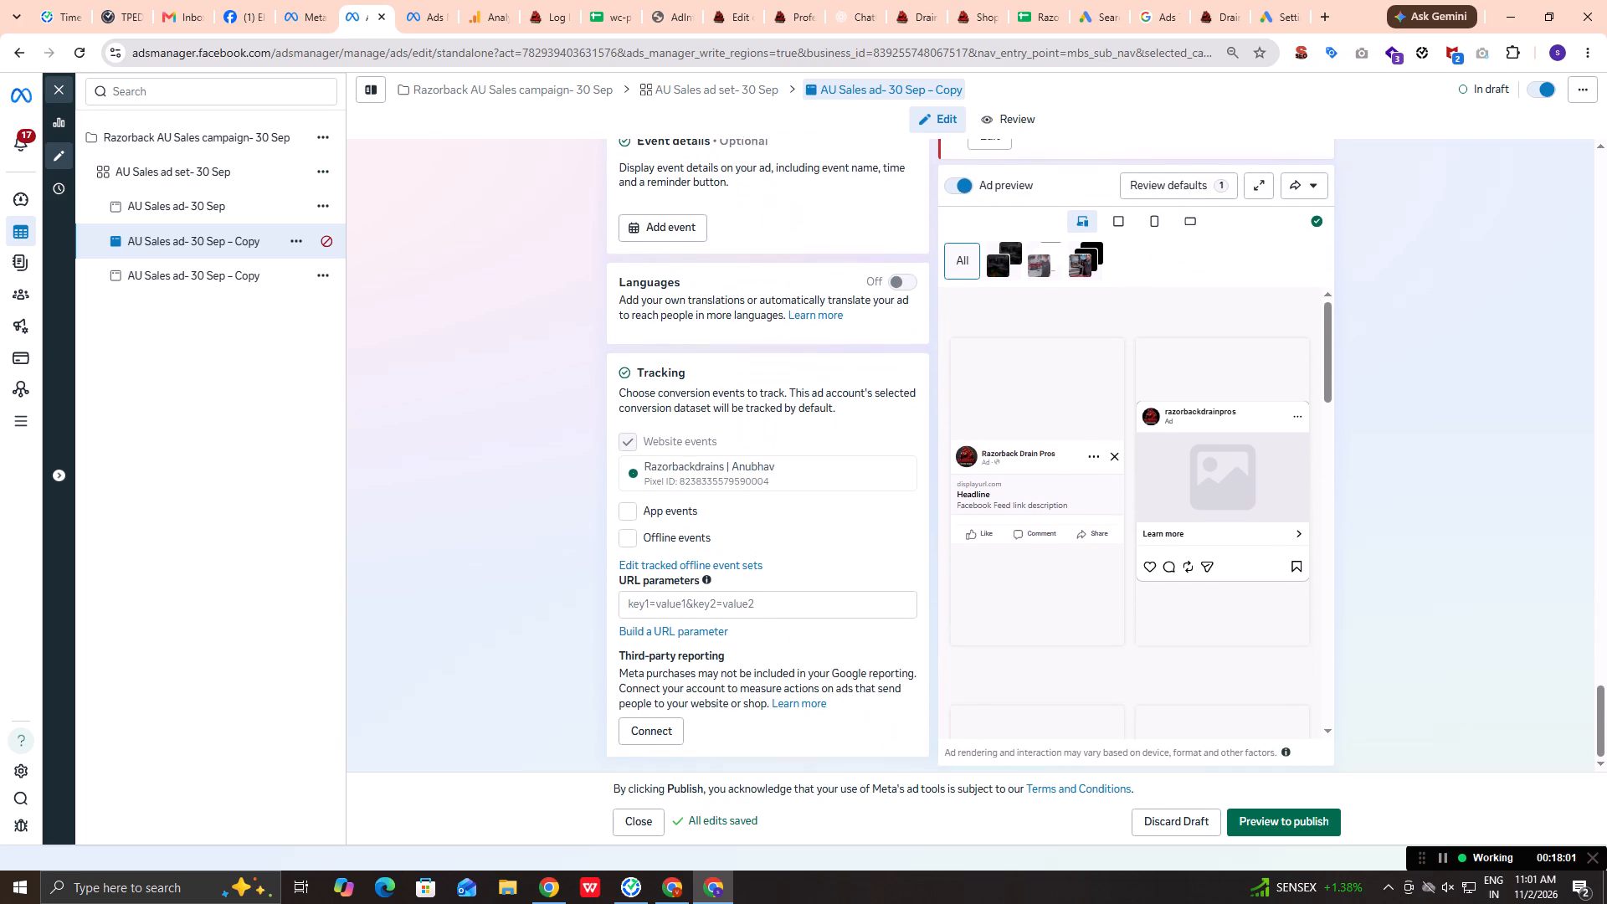
{"action": "scroll", "coordinate": [706, 688], "scroll_direction": "up", "scroll_amount": 8}
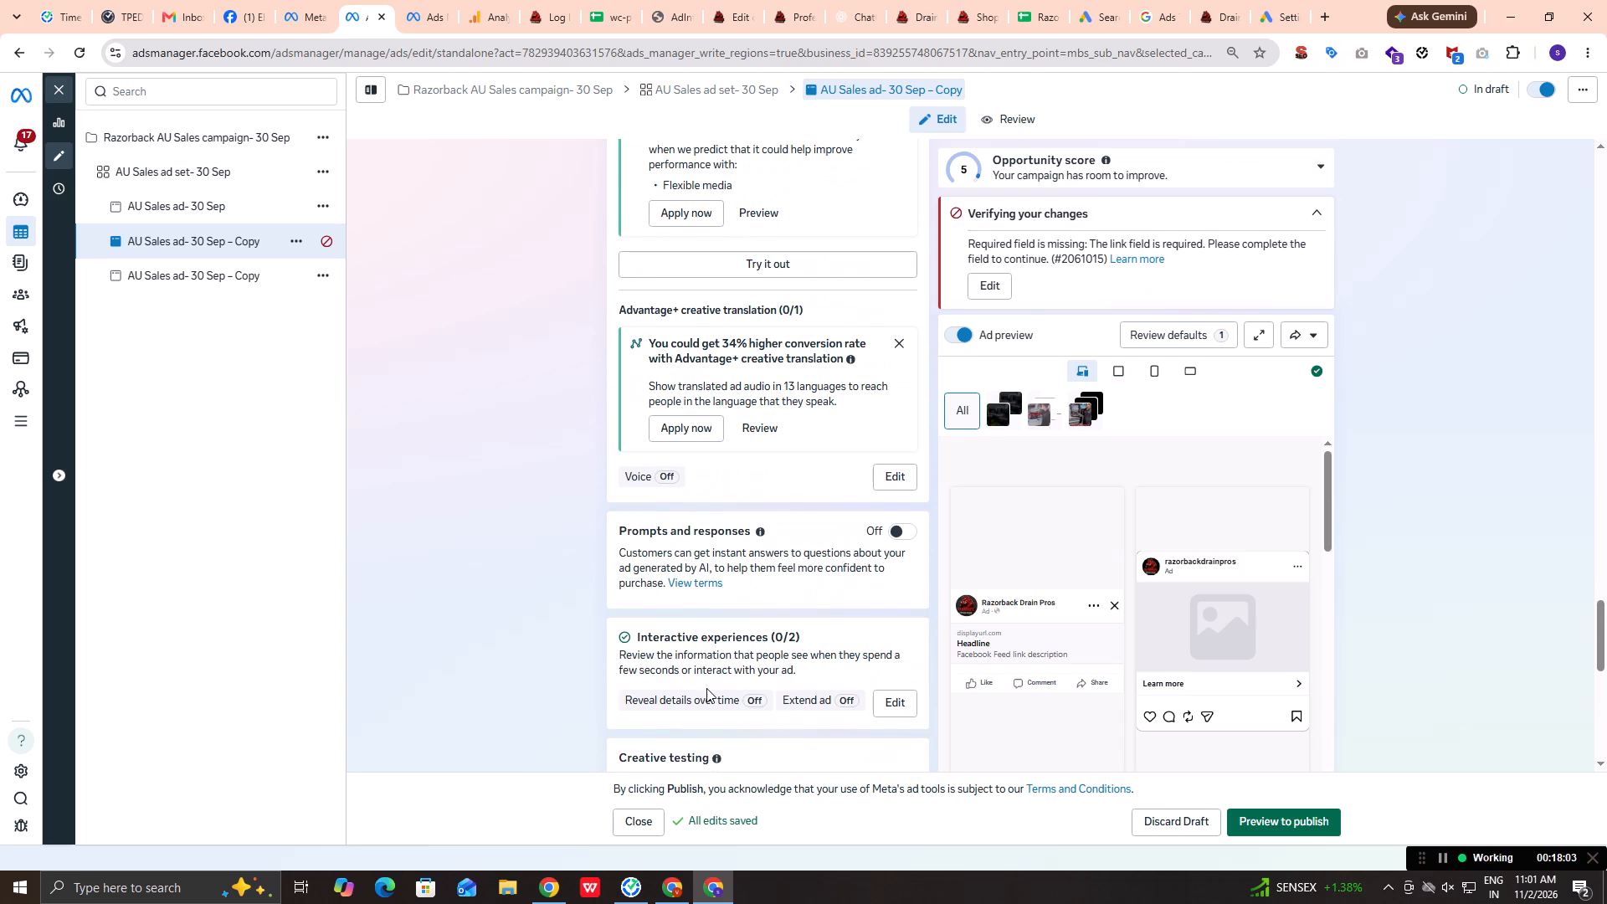
{"action": "scroll", "coordinate": [706, 688], "scroll_direction": "up", "scroll_amount": 3}
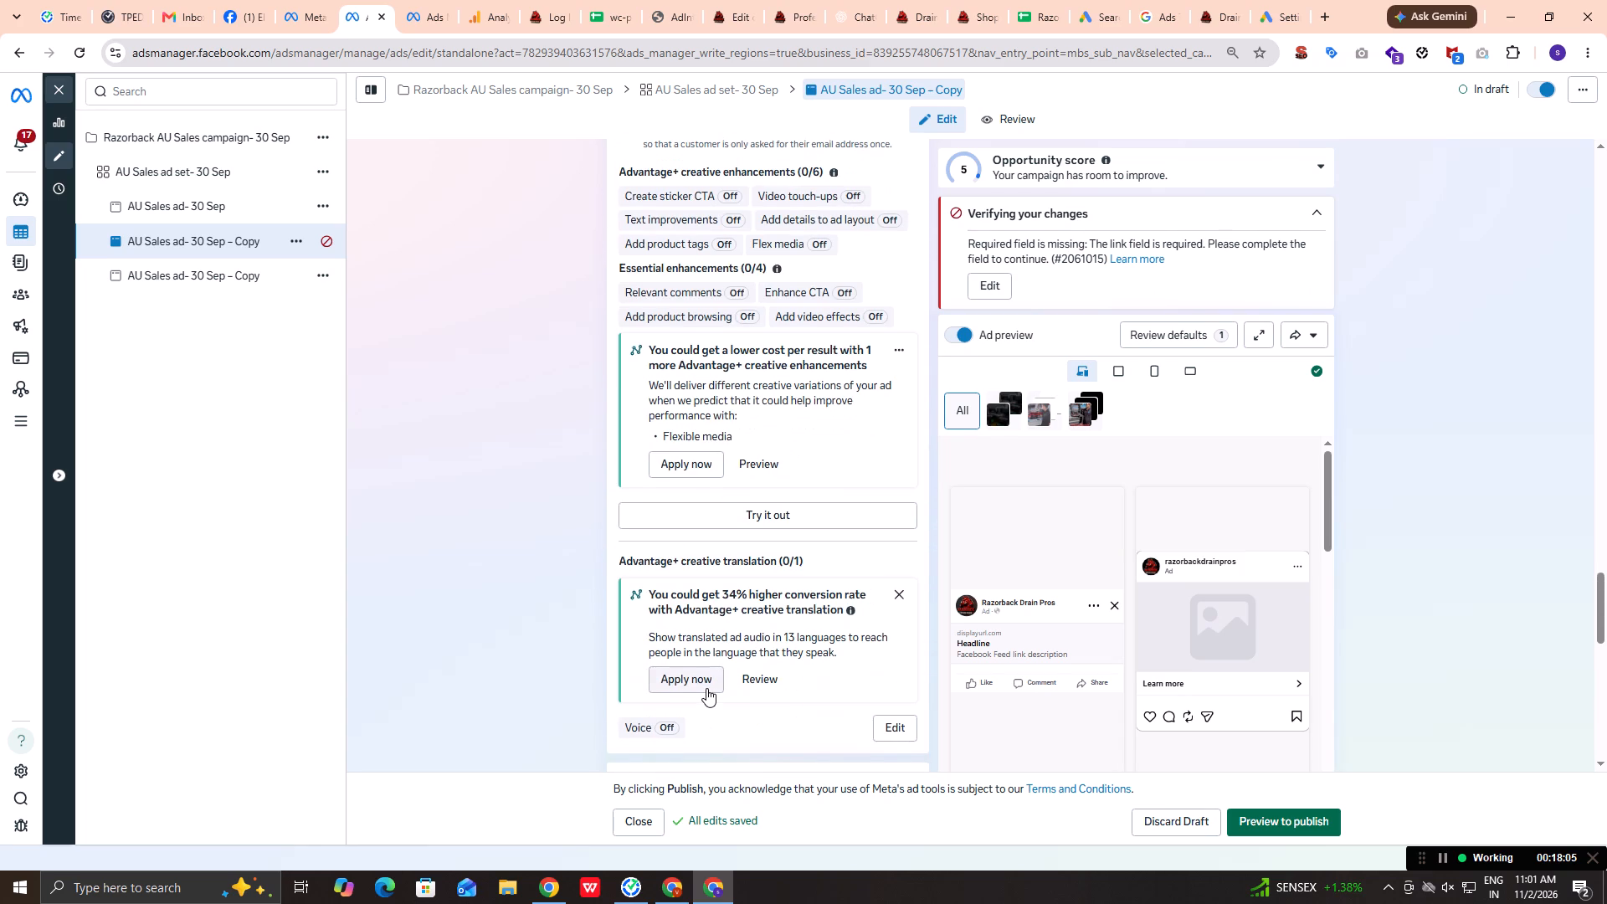
{"action": "scroll", "coordinate": [706, 688], "scroll_direction": "up", "scroll_amount": 4}
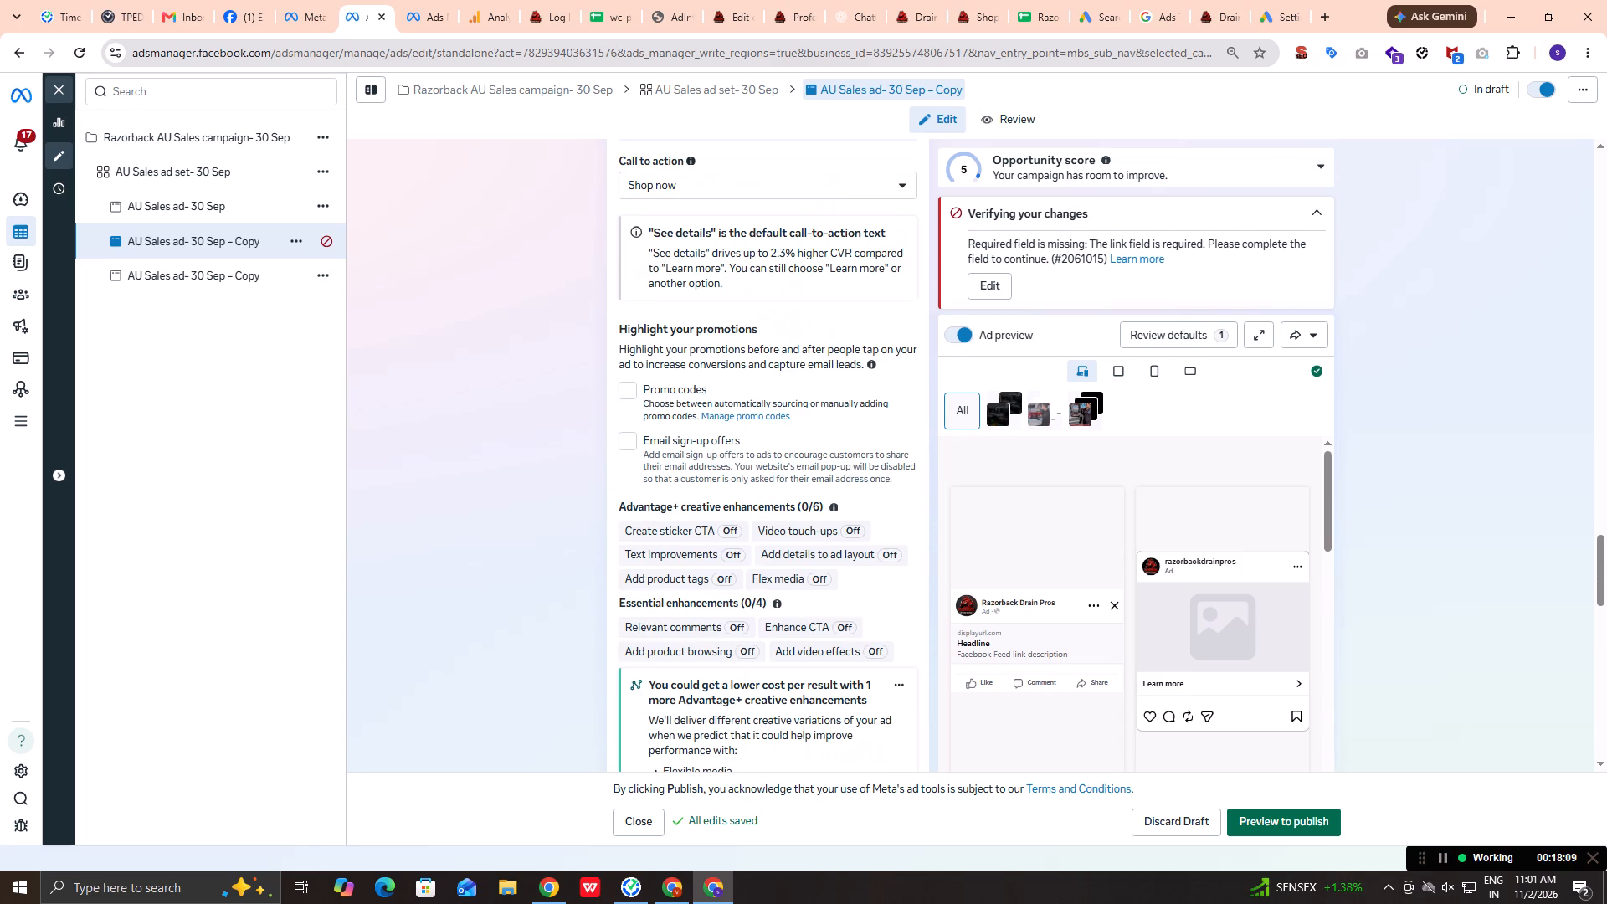
{"action": "scroll", "coordinate": [706, 688], "scroll_direction": "up", "scroll_amount": 5}
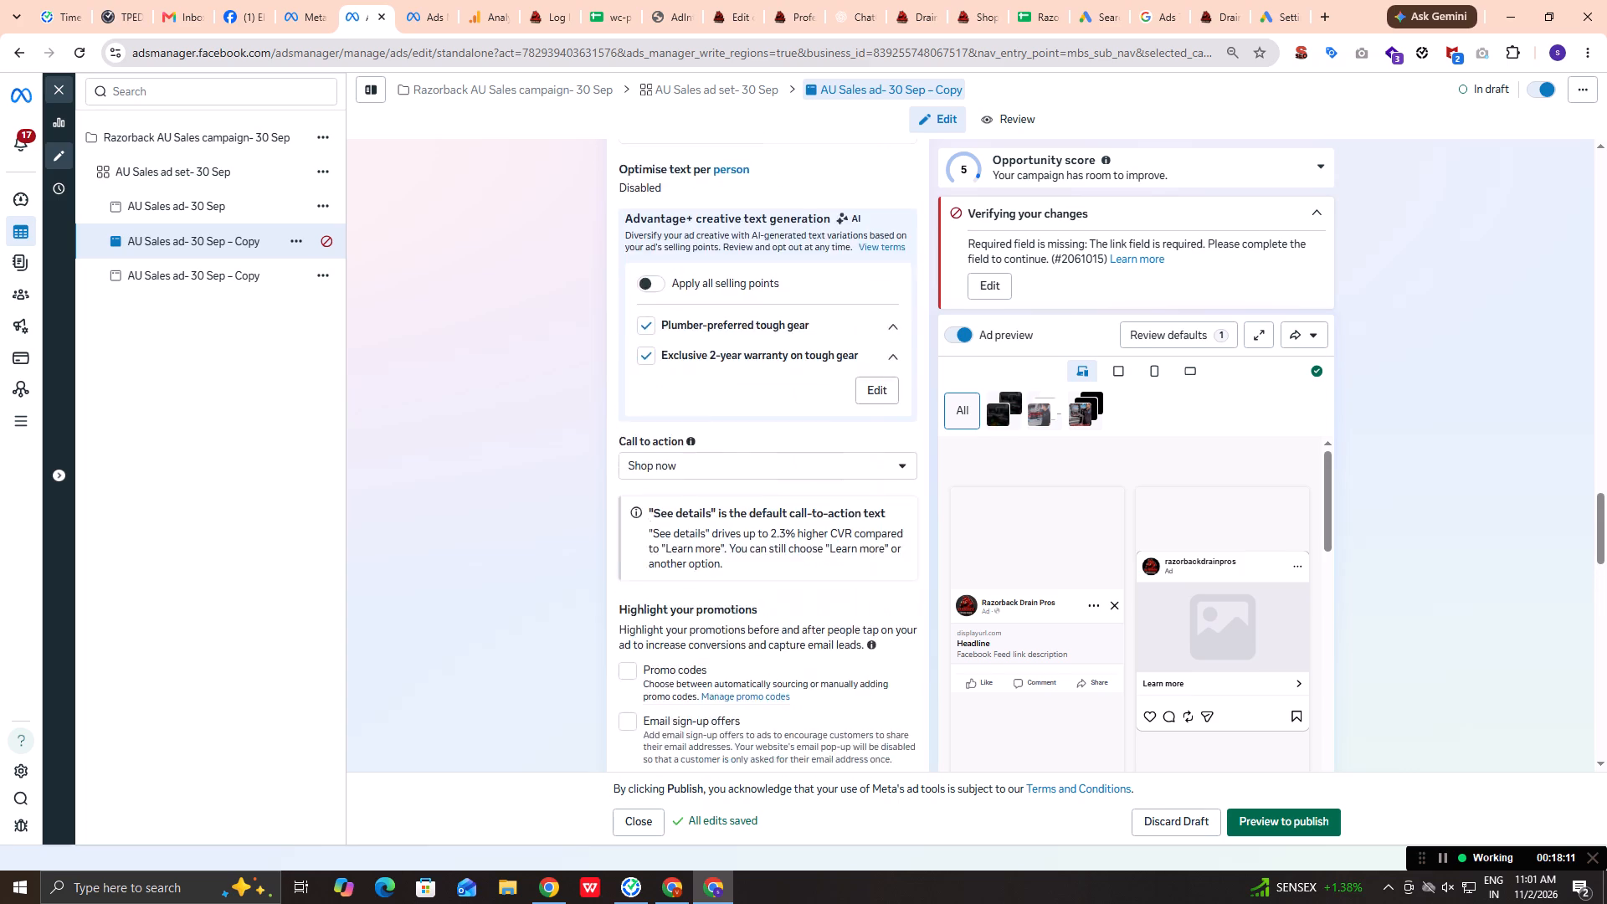
{"action": "scroll", "coordinate": [706, 688], "scroll_direction": "up", "scroll_amount": 3}
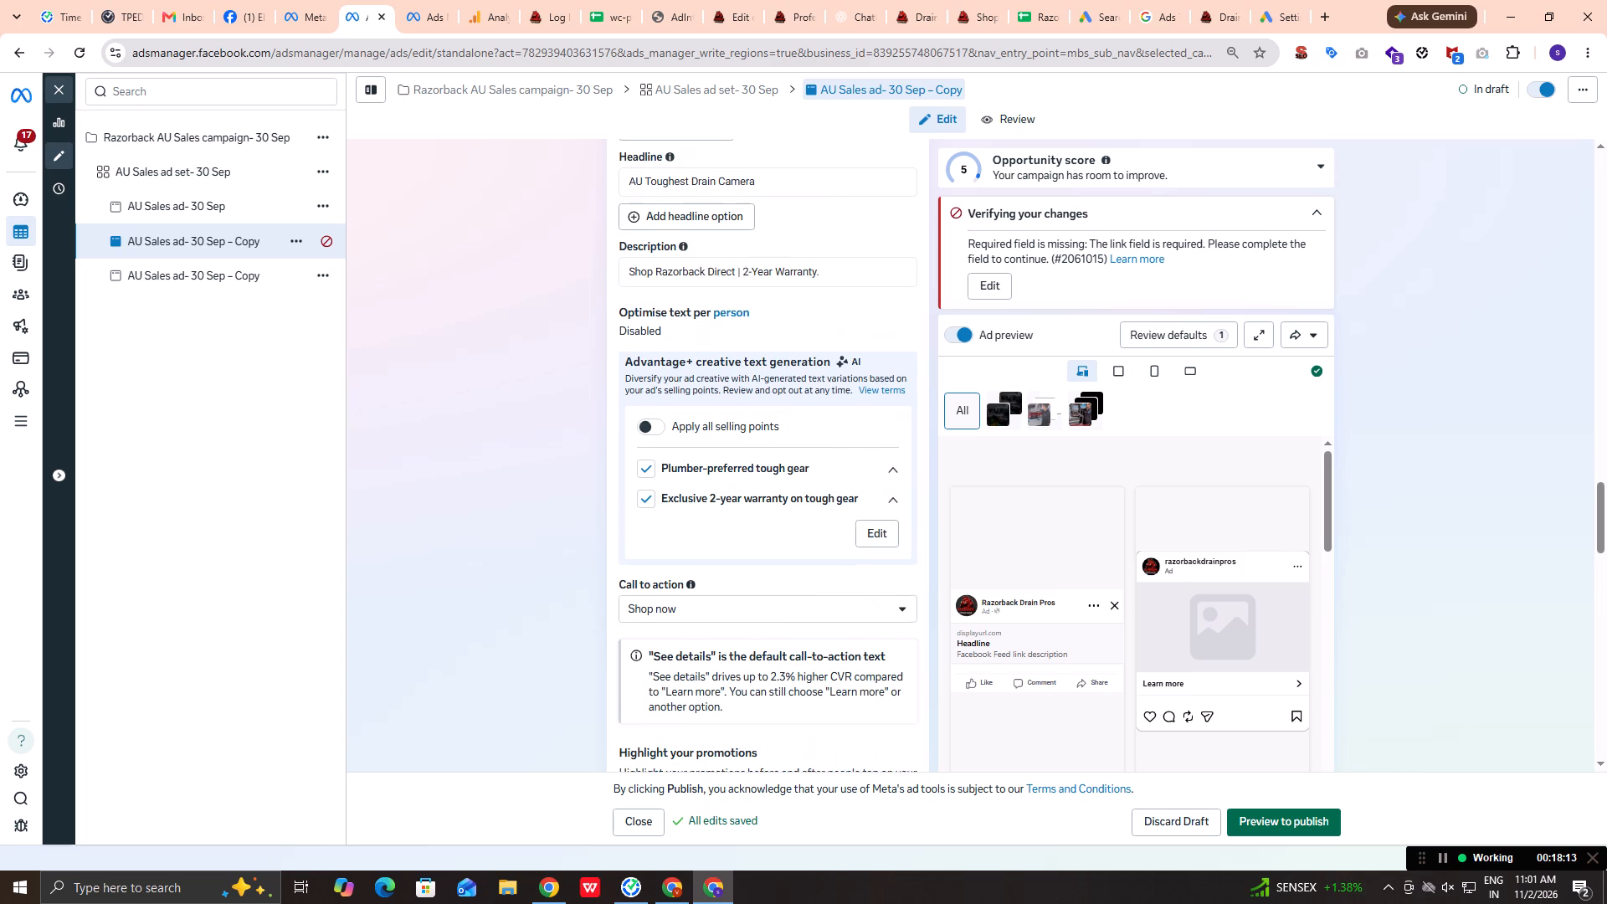
{"action": "scroll", "coordinate": [706, 688], "scroll_direction": "up", "scroll_amount": 4}
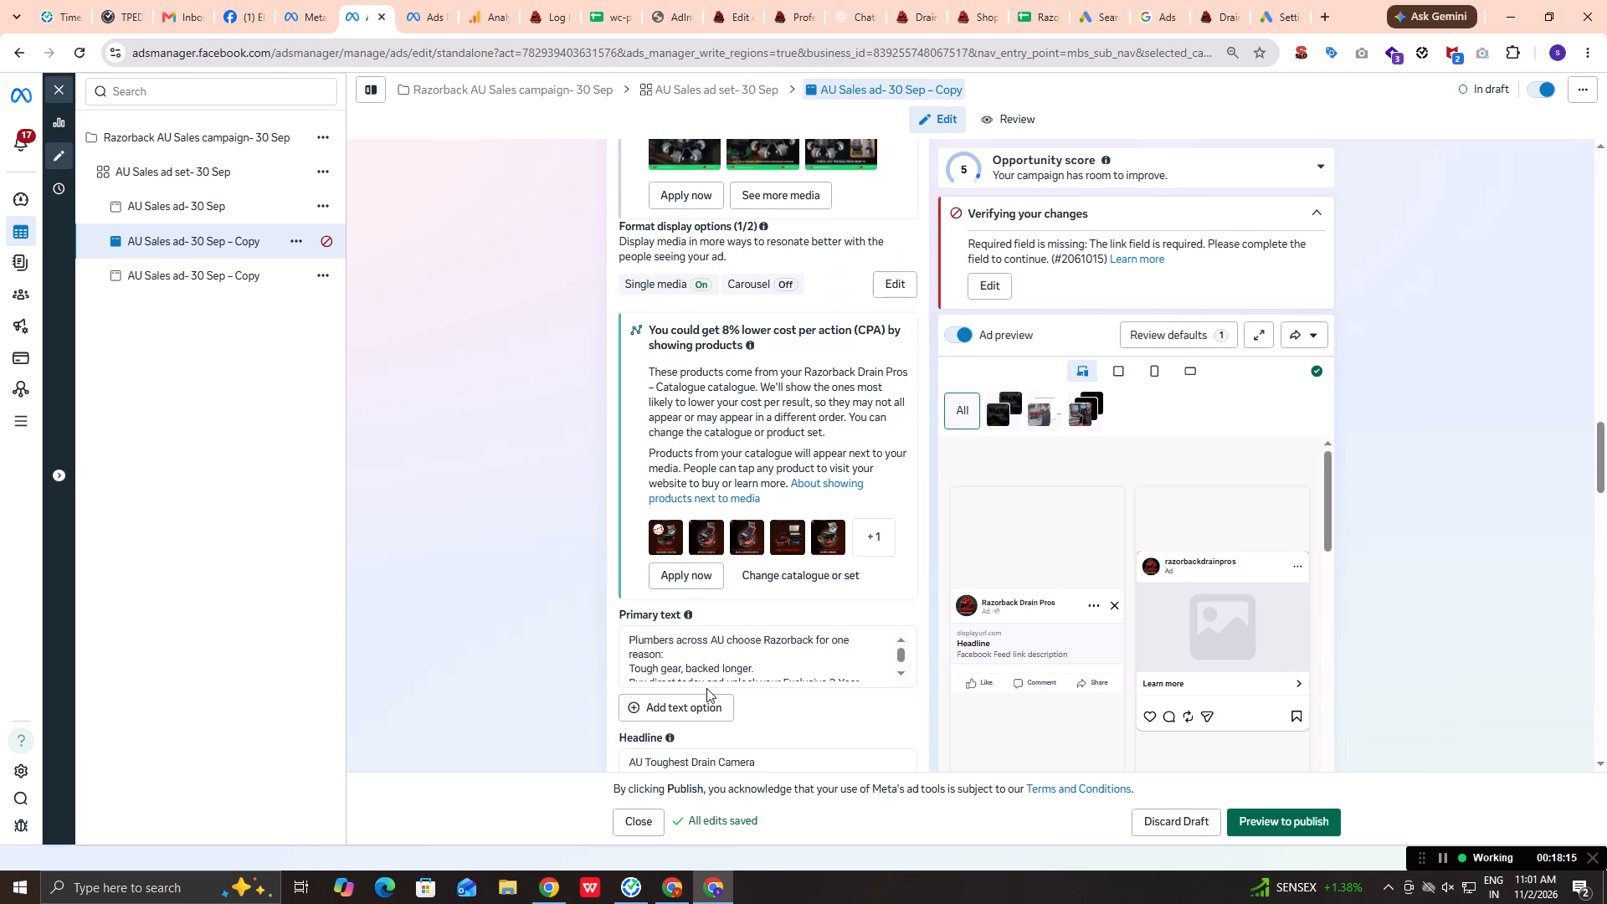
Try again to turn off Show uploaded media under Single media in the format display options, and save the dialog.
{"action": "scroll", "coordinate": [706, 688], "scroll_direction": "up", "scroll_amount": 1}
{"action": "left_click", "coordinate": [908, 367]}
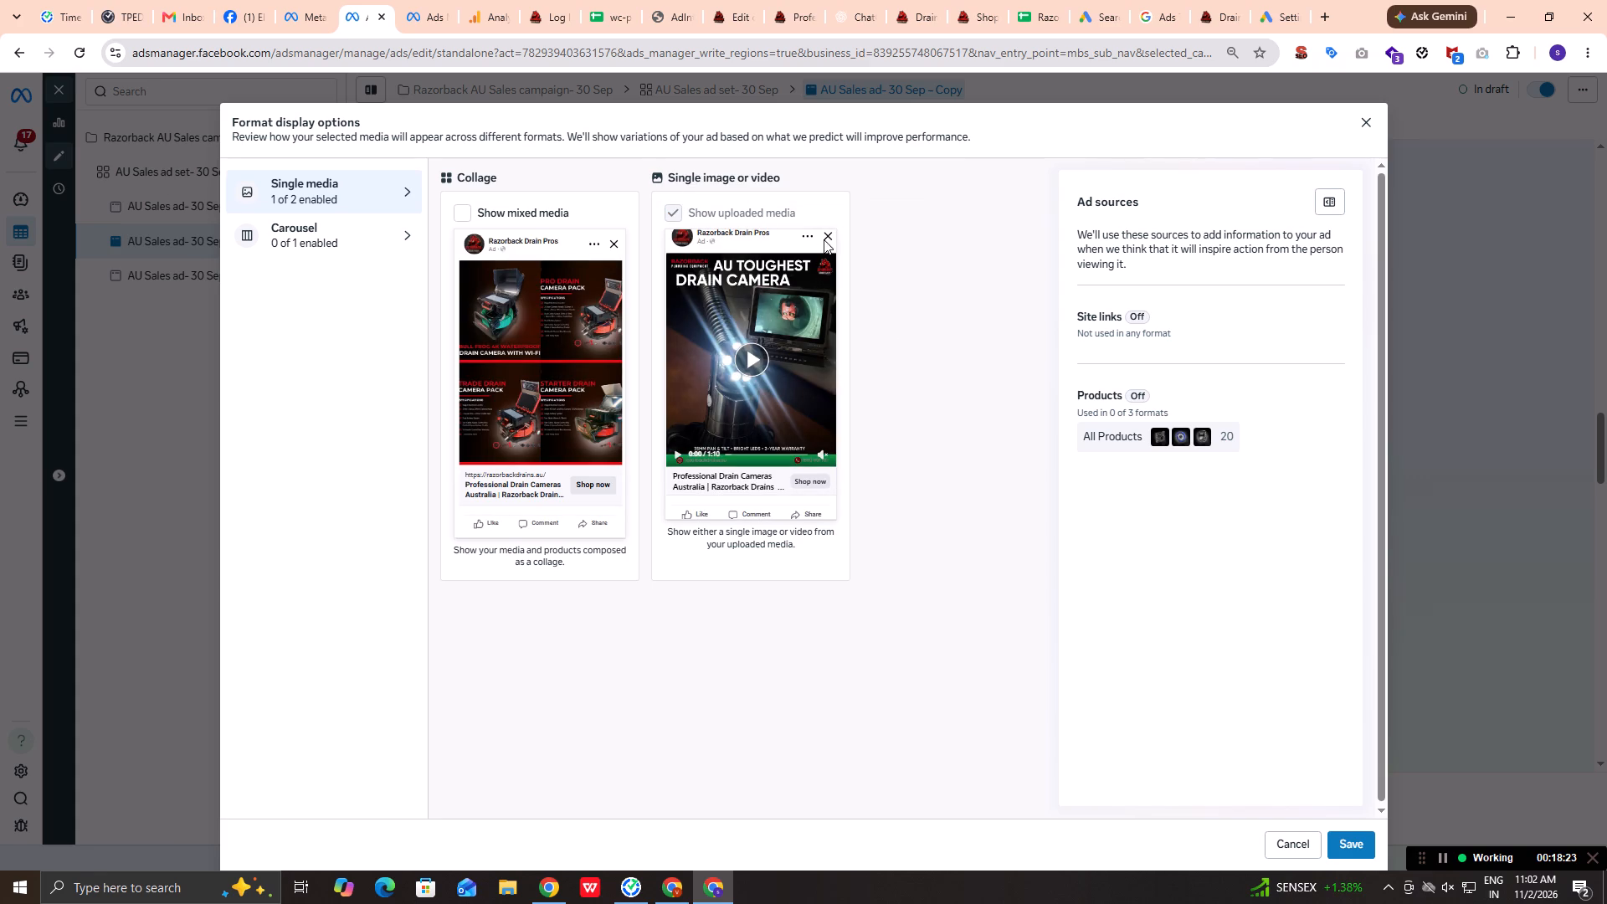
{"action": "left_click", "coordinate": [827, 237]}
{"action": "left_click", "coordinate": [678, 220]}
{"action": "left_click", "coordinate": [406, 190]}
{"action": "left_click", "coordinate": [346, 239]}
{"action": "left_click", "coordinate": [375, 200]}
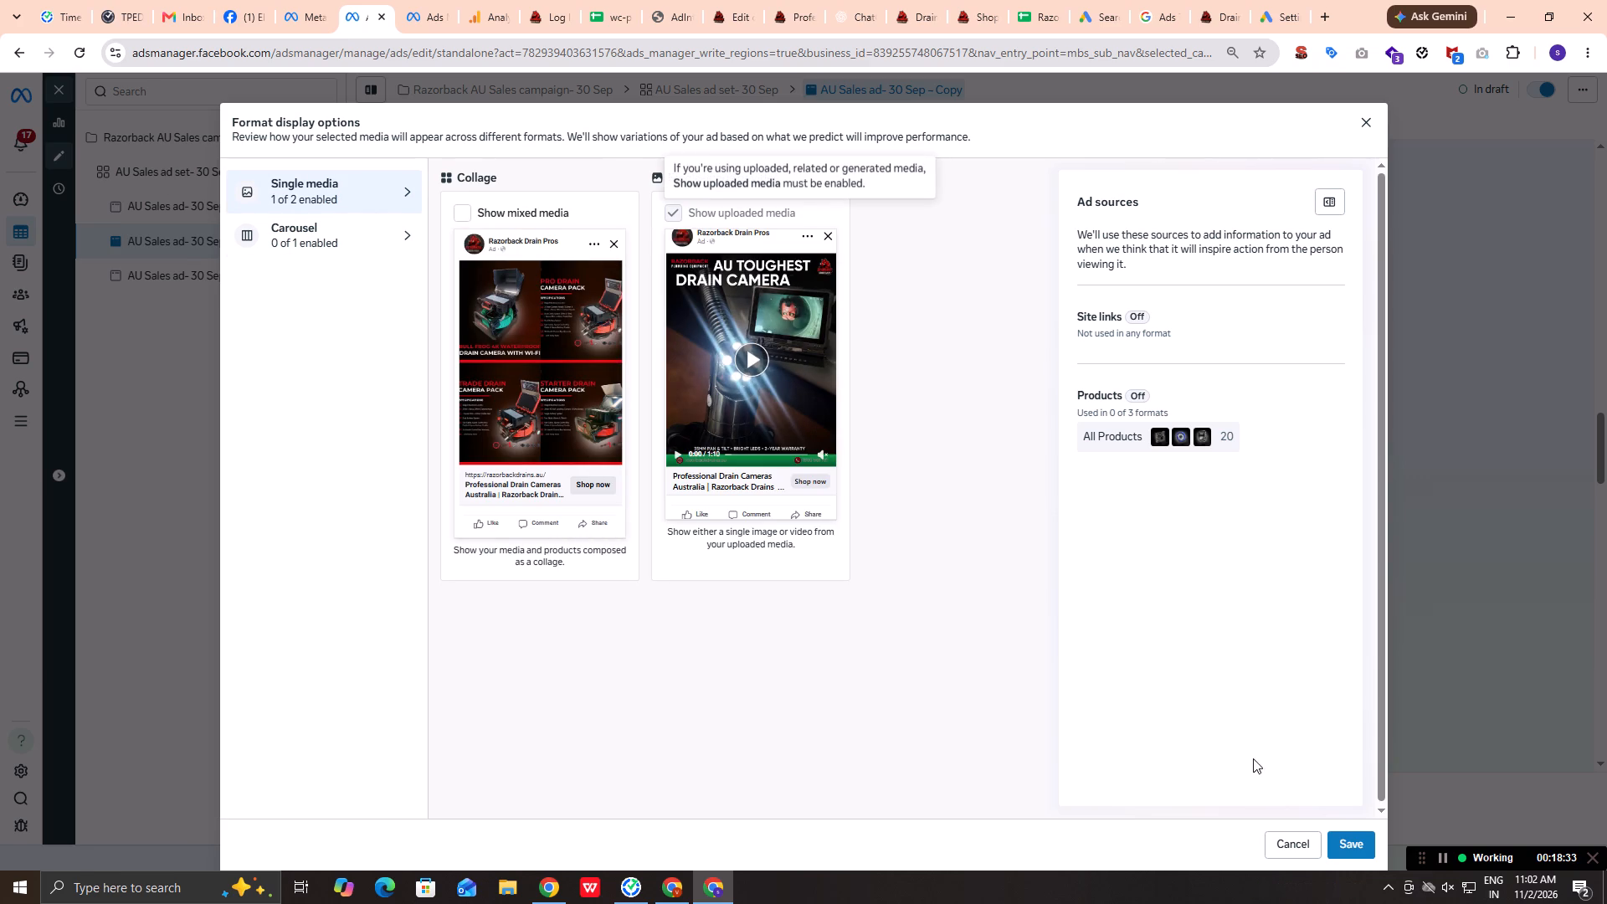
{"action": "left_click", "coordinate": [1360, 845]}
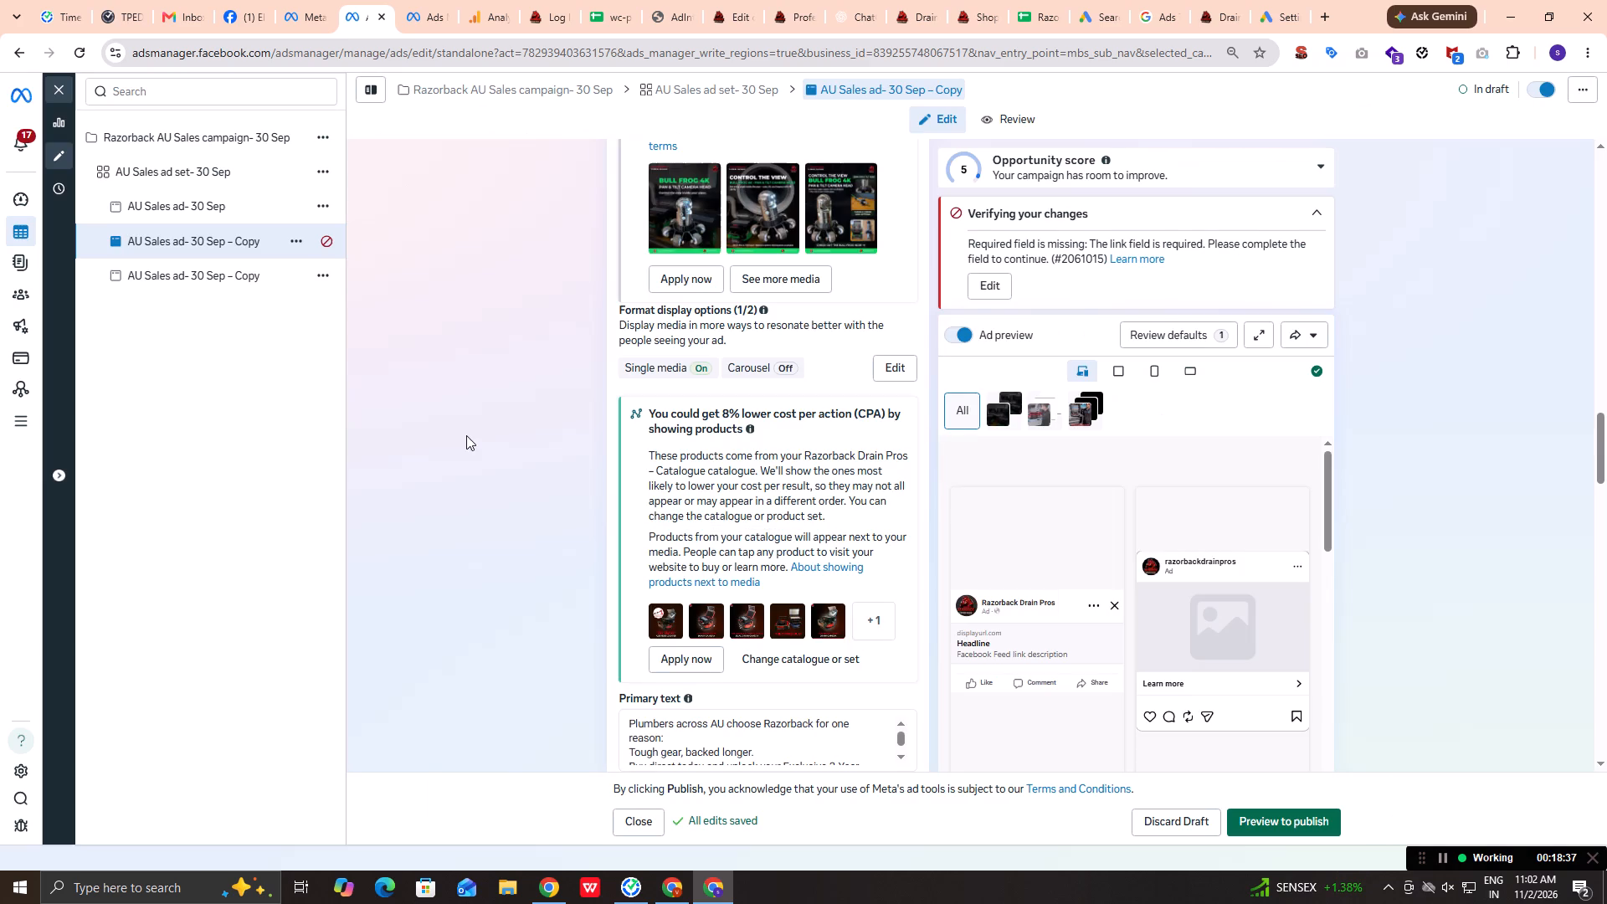
Recheck the ad's creative enhancements, translation, prompts, interactive experiences and tracking settings, and return to the media section.
{"action": "scroll", "coordinate": [692, 574], "scroll_direction": "down", "scroll_amount": 2}
{"action": "scroll", "coordinate": [763, 660], "scroll_direction": "down", "scroll_amount": 17}
{"action": "scroll", "coordinate": [763, 660], "scroll_direction": "down", "scroll_amount": 5}
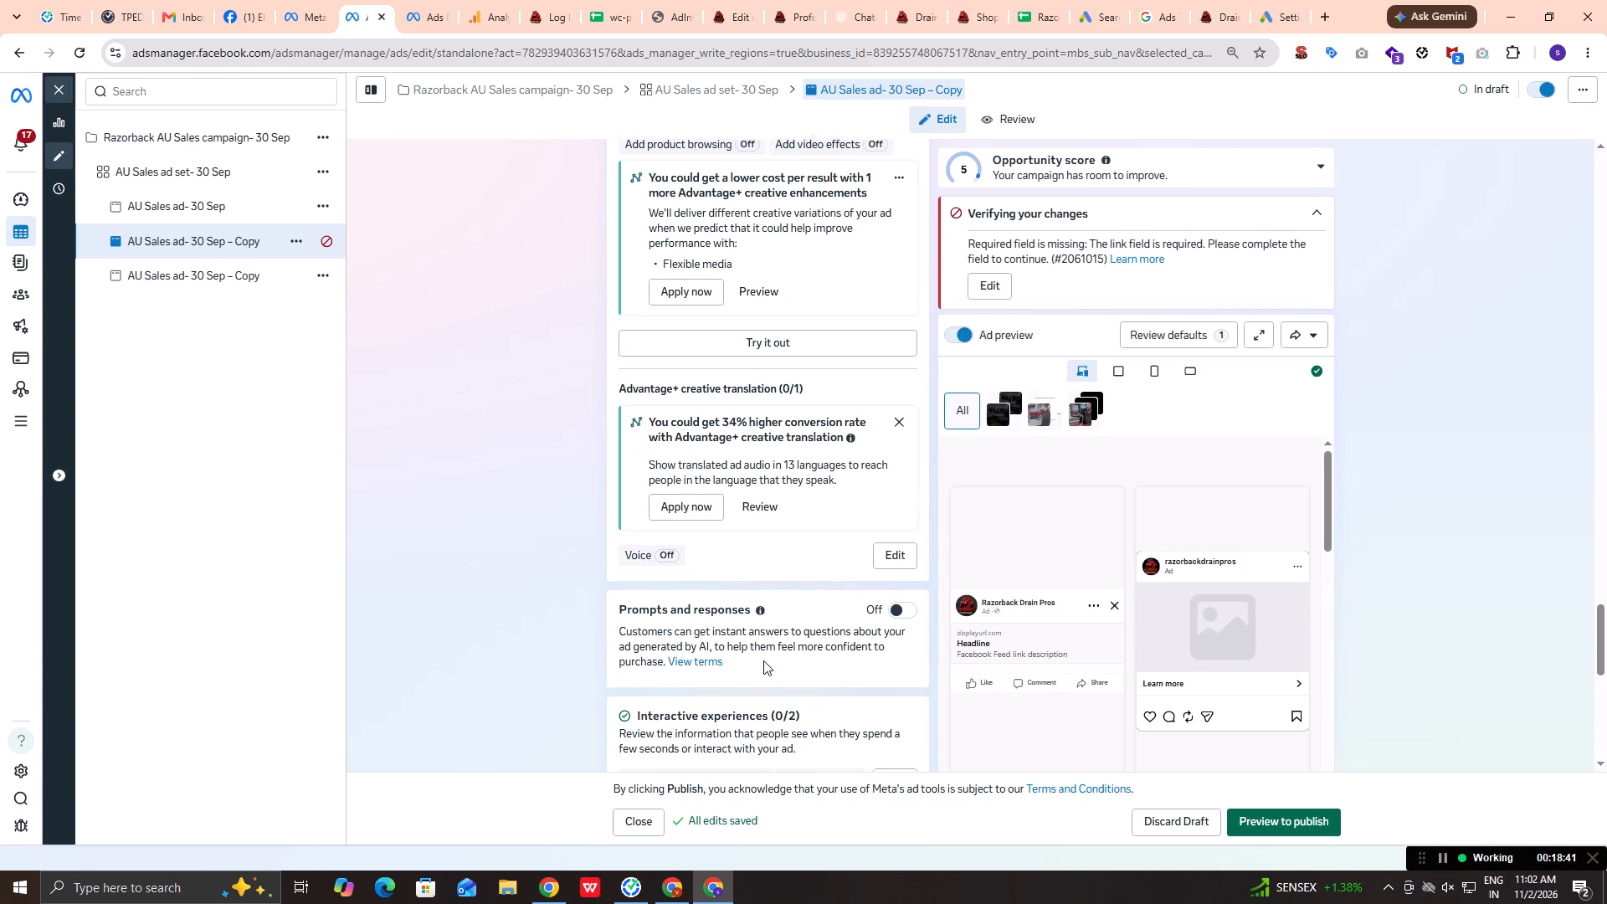
{"action": "scroll", "coordinate": [763, 660], "scroll_direction": "down", "scroll_amount": 7}
{"action": "scroll", "coordinate": [763, 660], "scroll_direction": "up", "scroll_amount": 1}
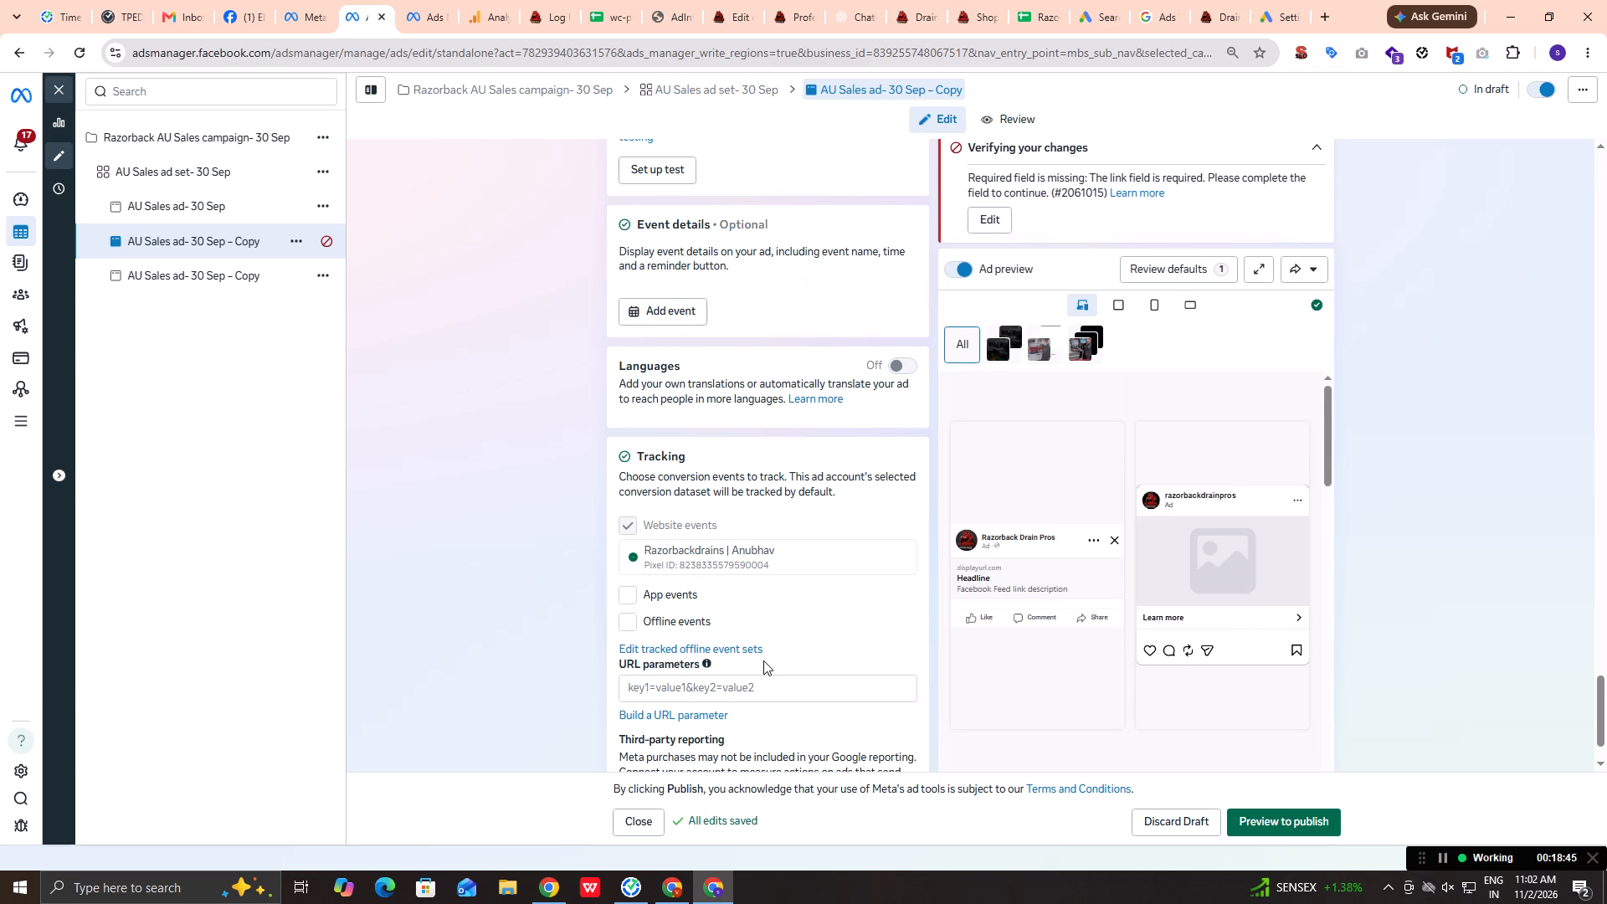
{"action": "scroll", "coordinate": [763, 660], "scroll_direction": "up", "scroll_amount": 7}
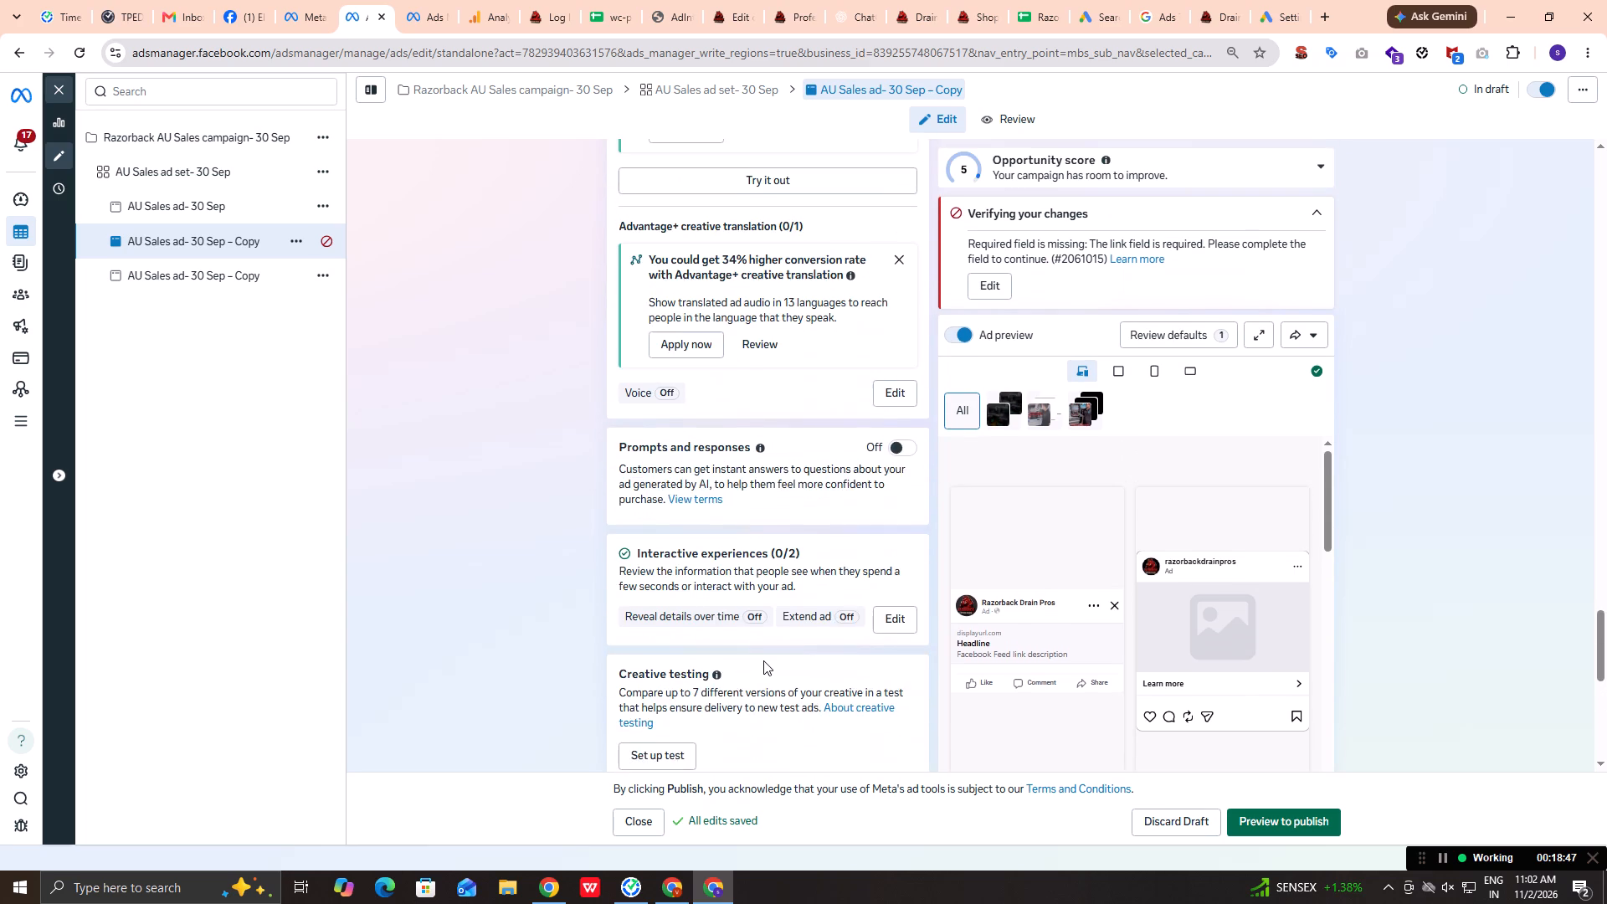
{"action": "scroll", "coordinate": [763, 660], "scroll_direction": "up", "scroll_amount": 19}
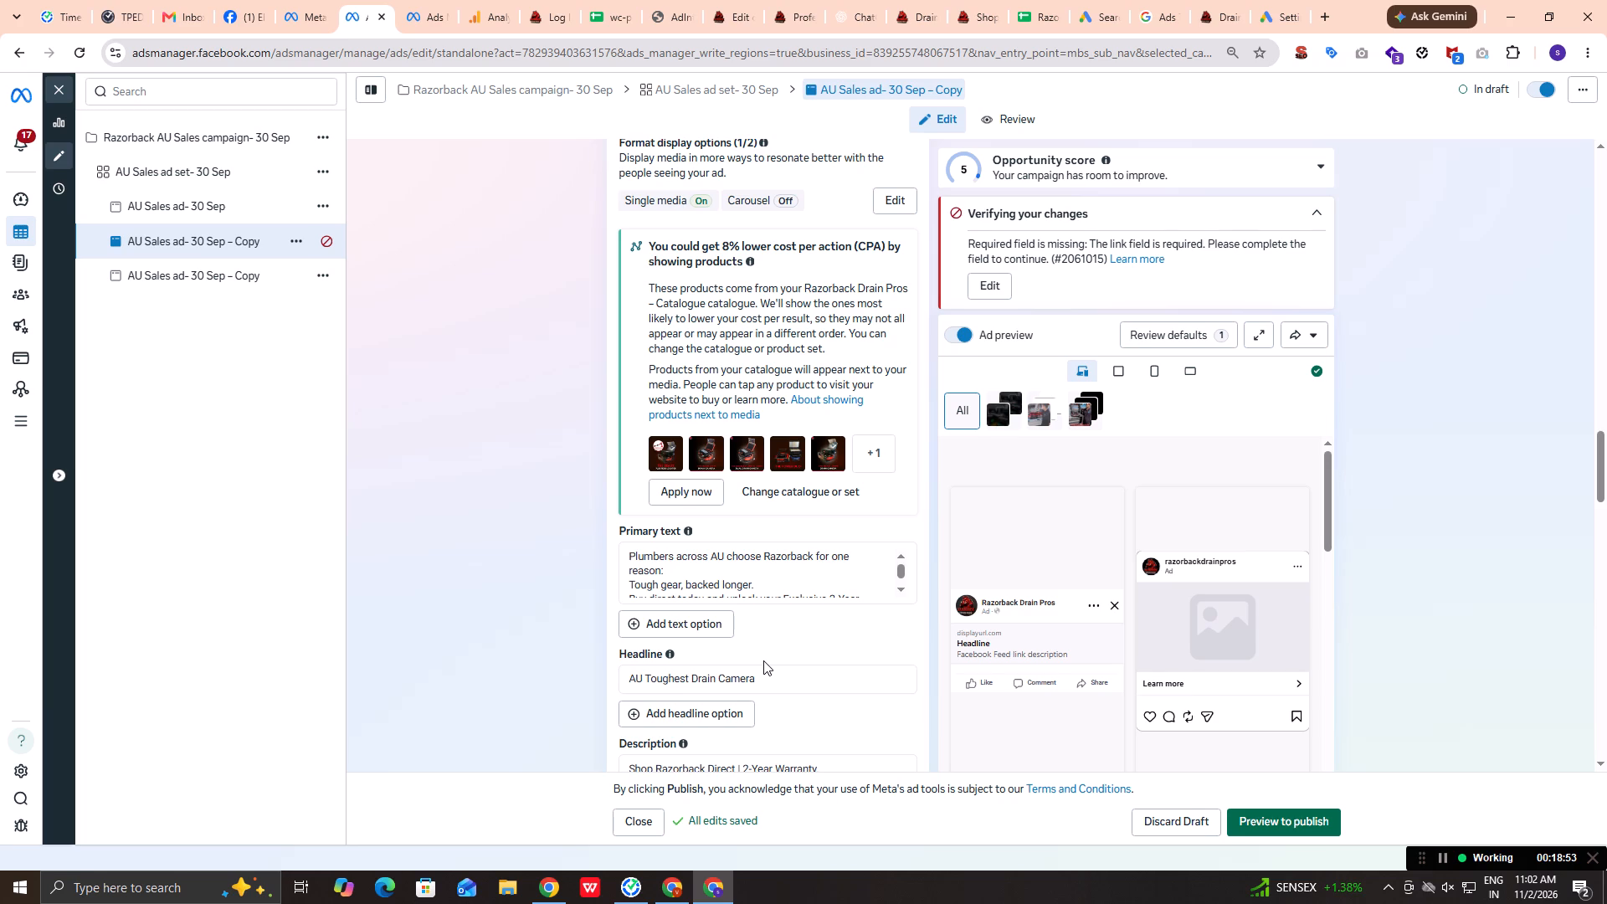
Open the copied ad's uploaded media selection and remove the 1080 × 1350 WhatsApp account video from the selected media.
{"action": "scroll", "coordinate": [763, 660], "scroll_direction": "up", "scroll_amount": 1}
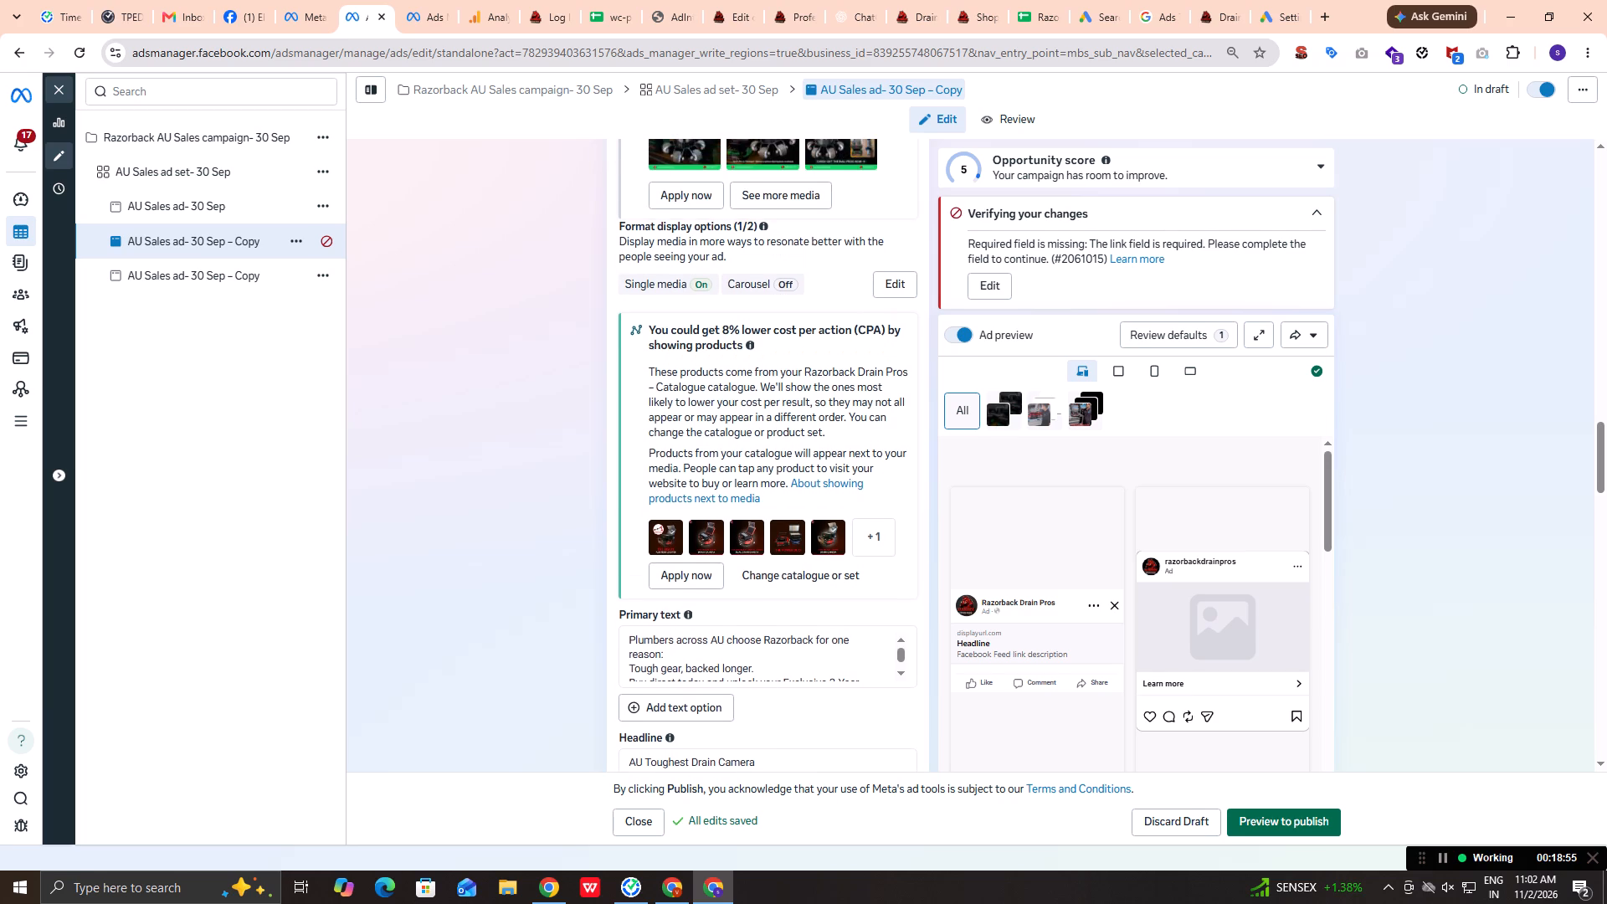
{"action": "scroll", "coordinate": [763, 660], "scroll_direction": "up", "scroll_amount": 7}
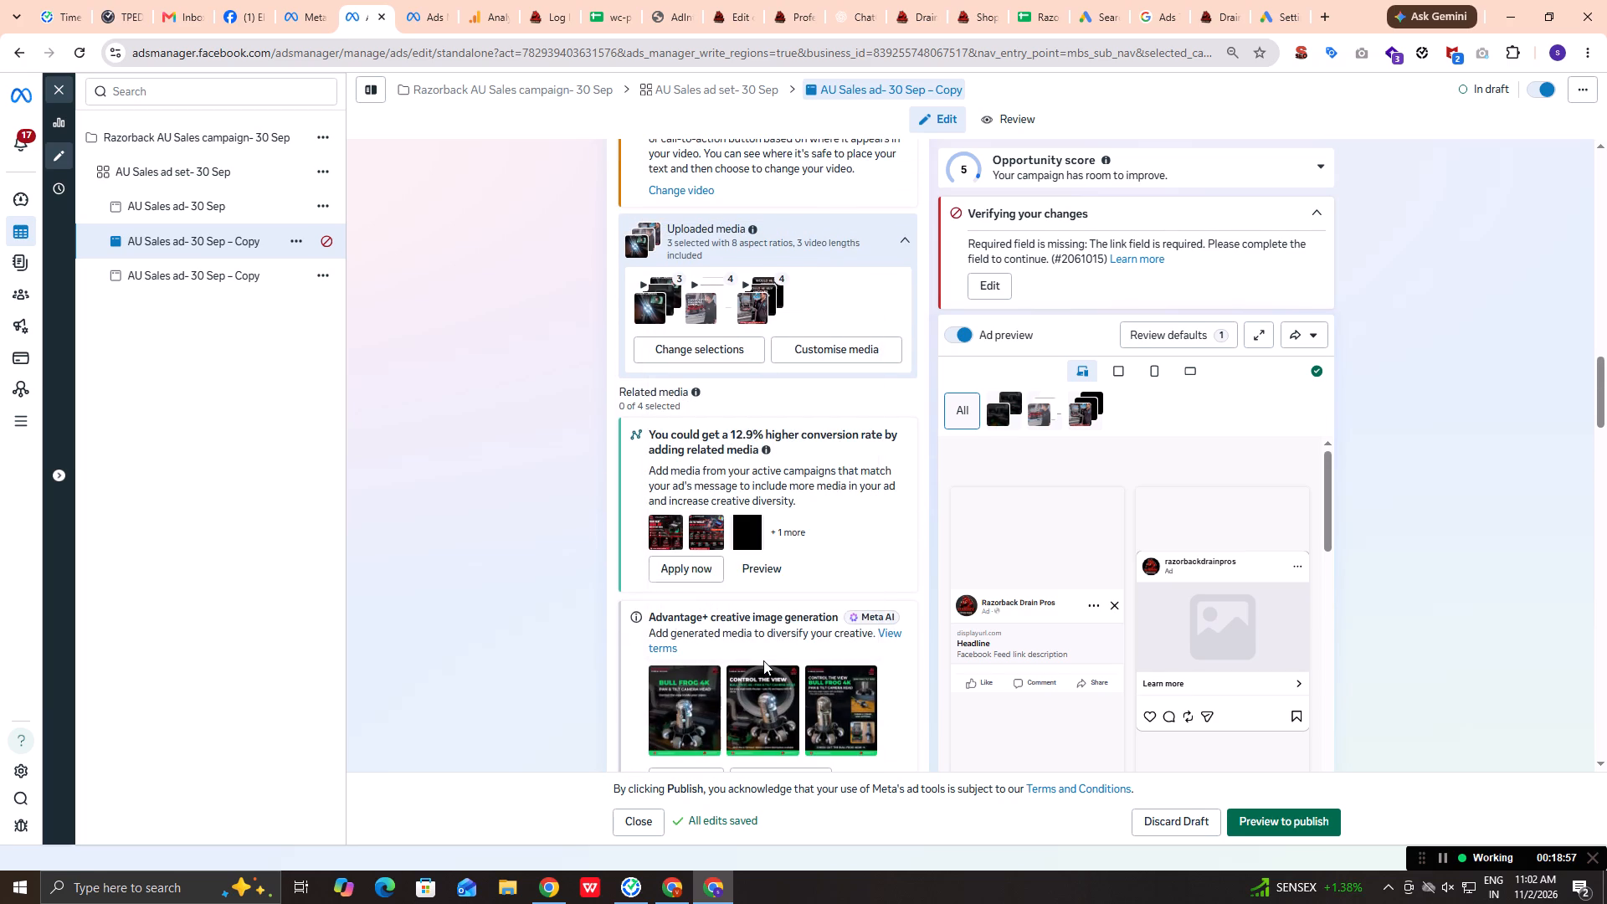
{"action": "scroll", "coordinate": [763, 660], "scroll_direction": "down", "scroll_amount": 5}
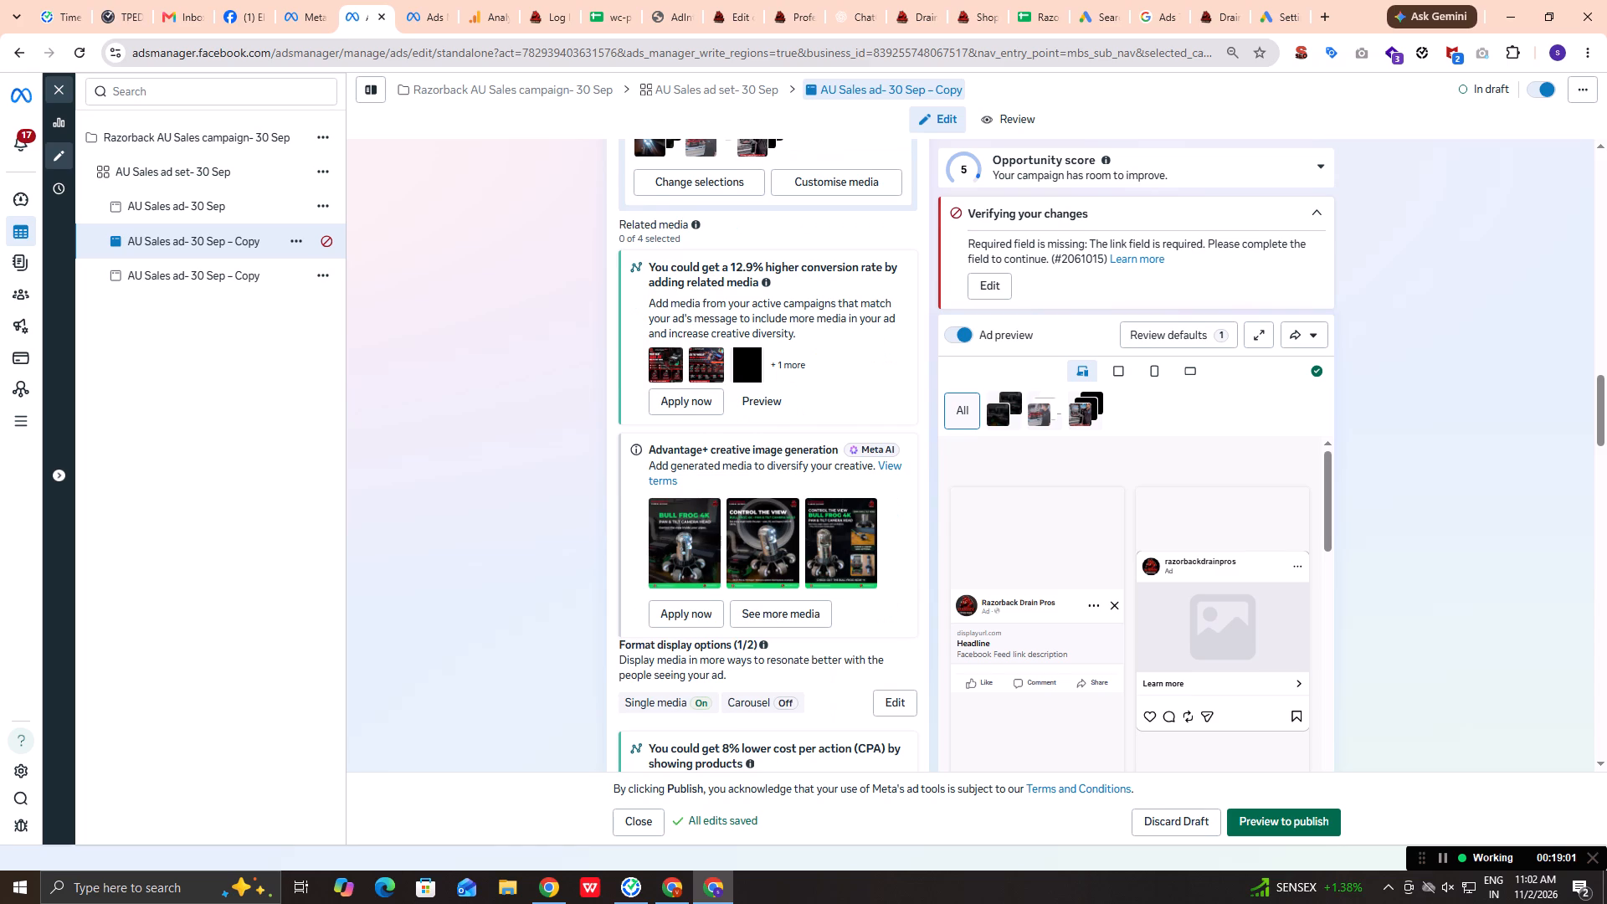
{"action": "scroll", "coordinate": [763, 660], "scroll_direction": "up", "scroll_amount": 4}
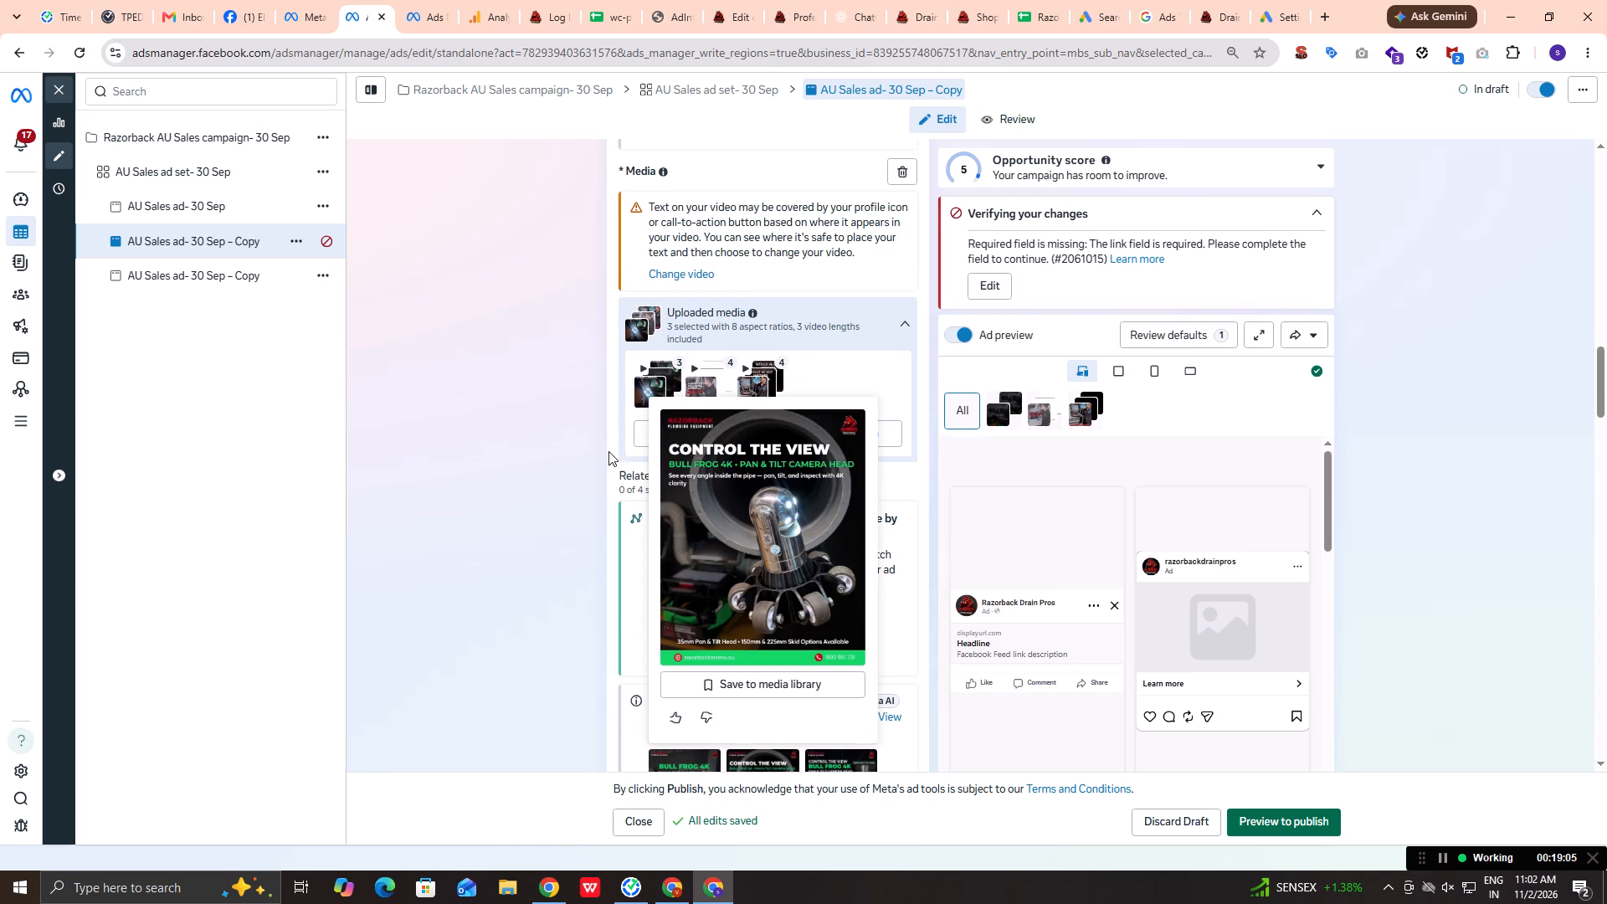
{"action": "left_click", "coordinate": [660, 439]}
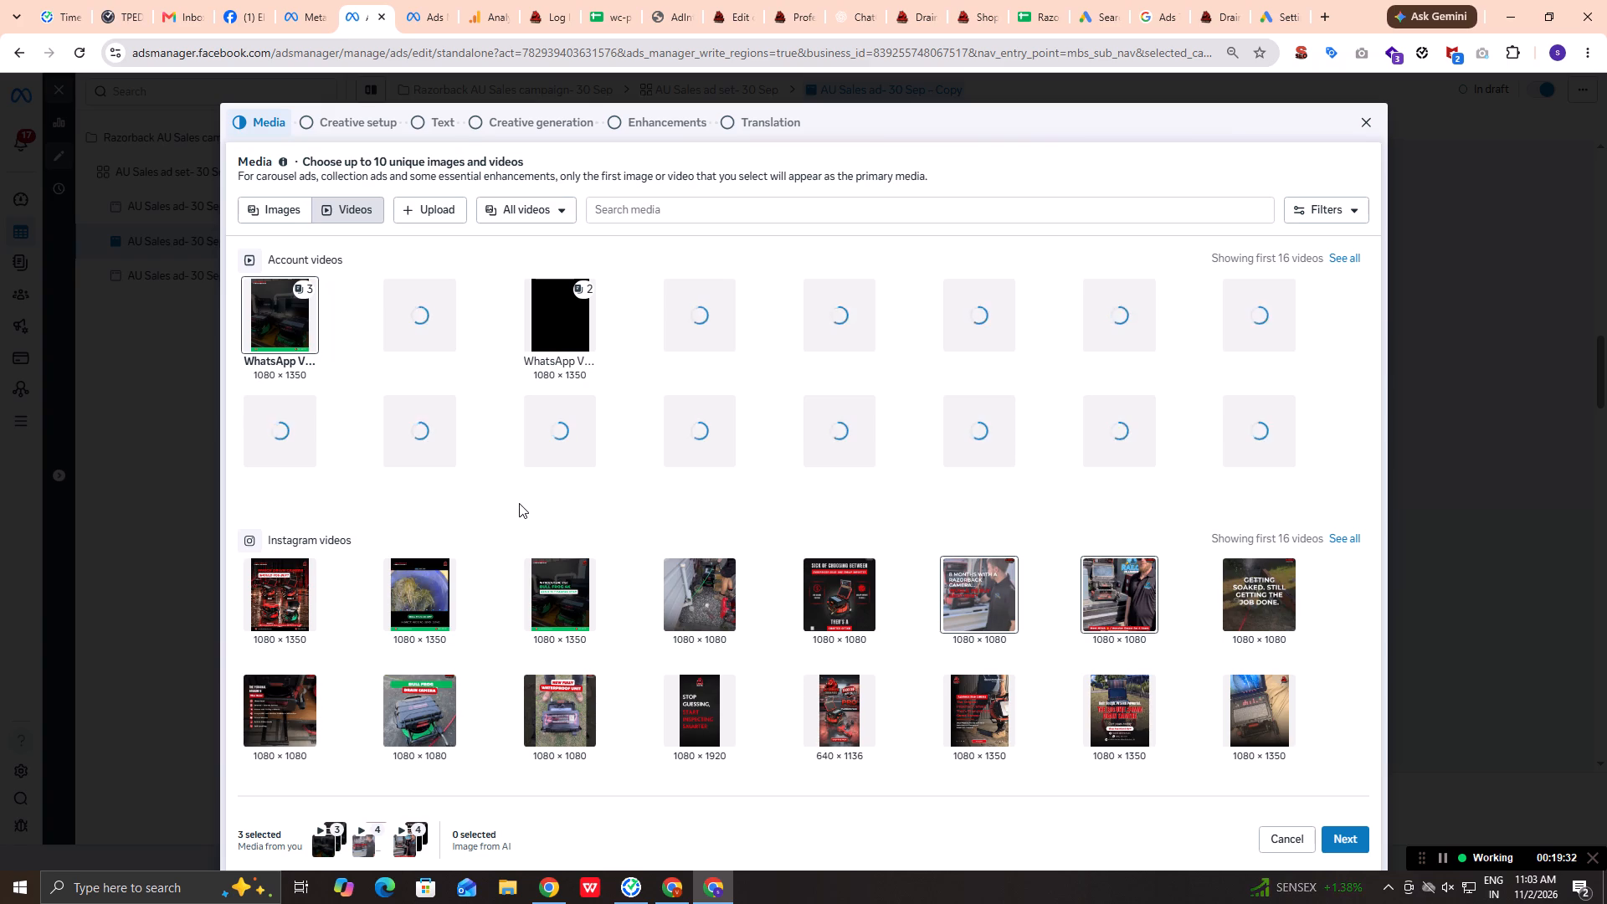
{"action": "left_click", "coordinate": [322, 840]}
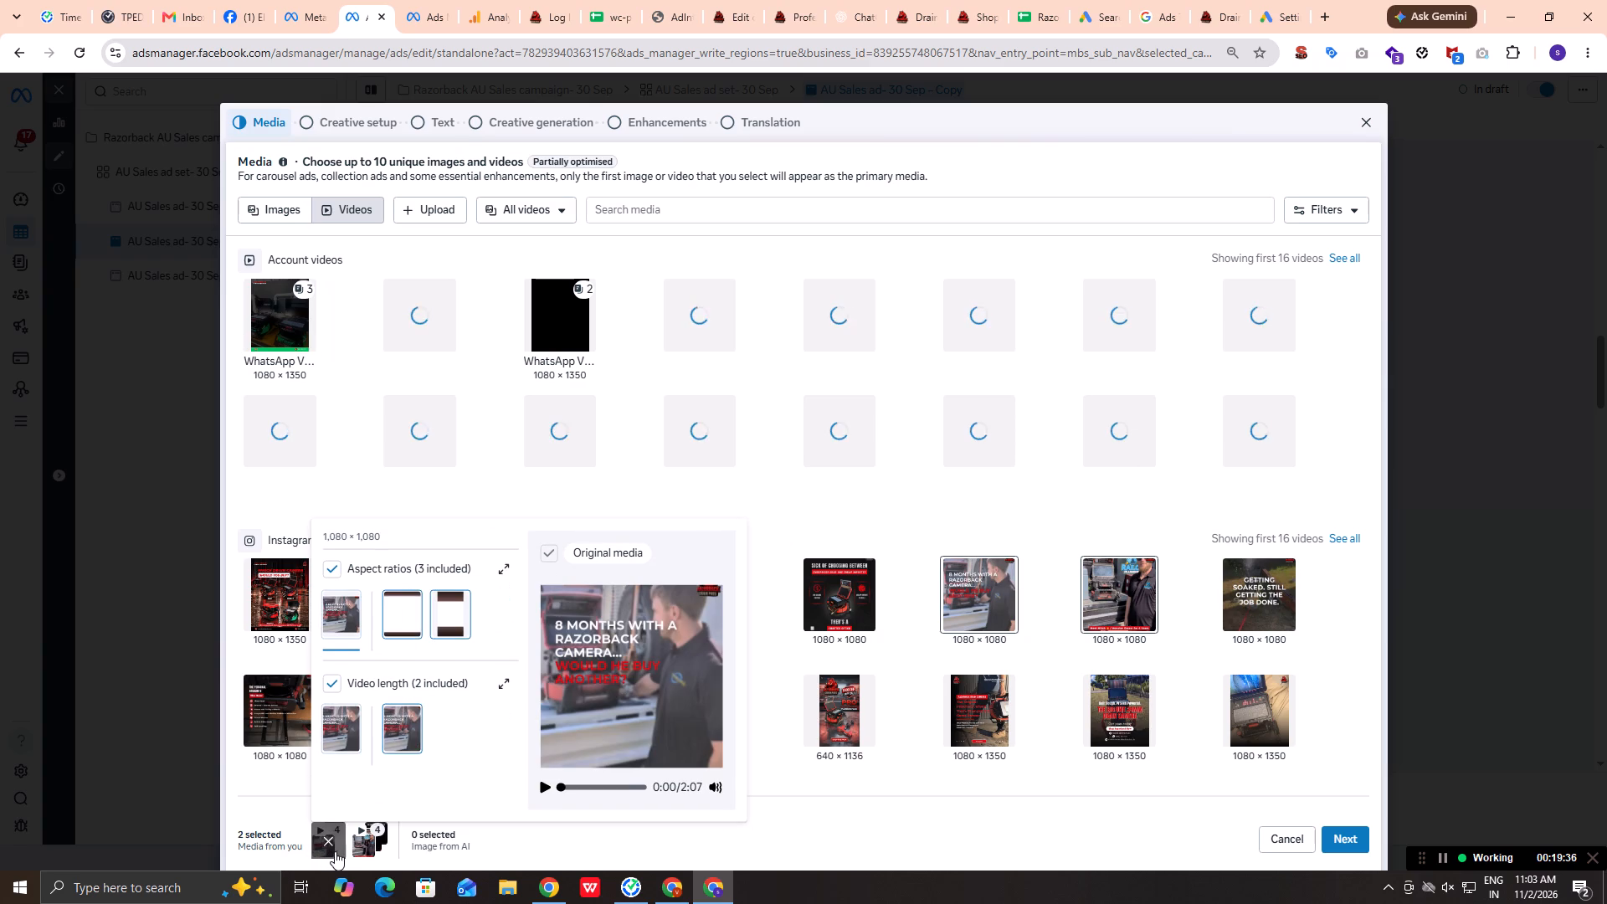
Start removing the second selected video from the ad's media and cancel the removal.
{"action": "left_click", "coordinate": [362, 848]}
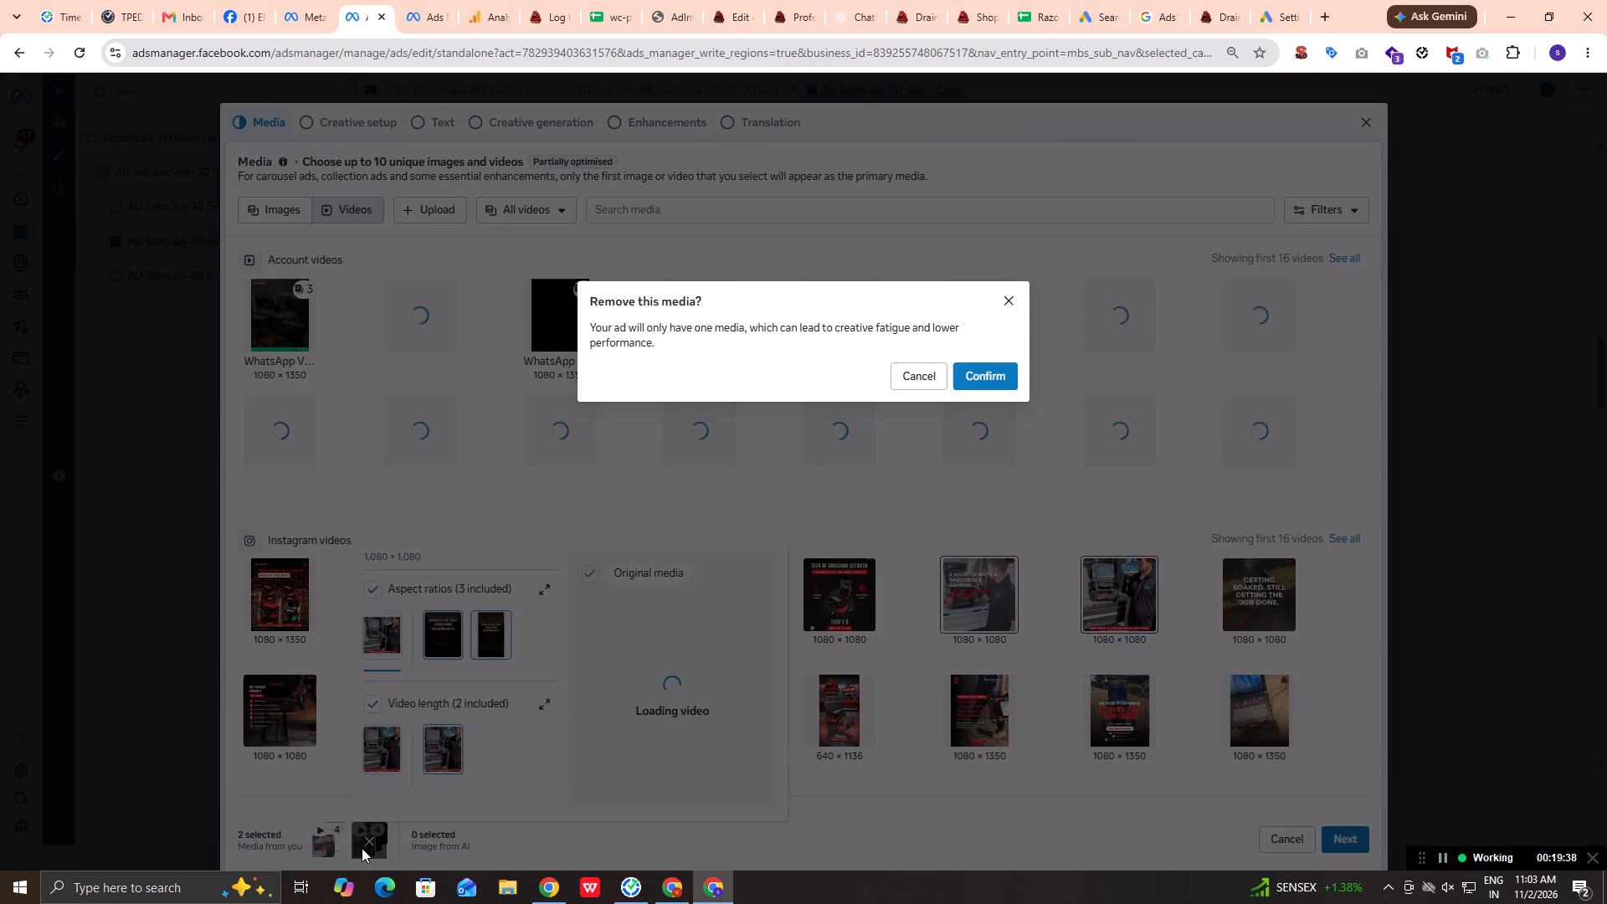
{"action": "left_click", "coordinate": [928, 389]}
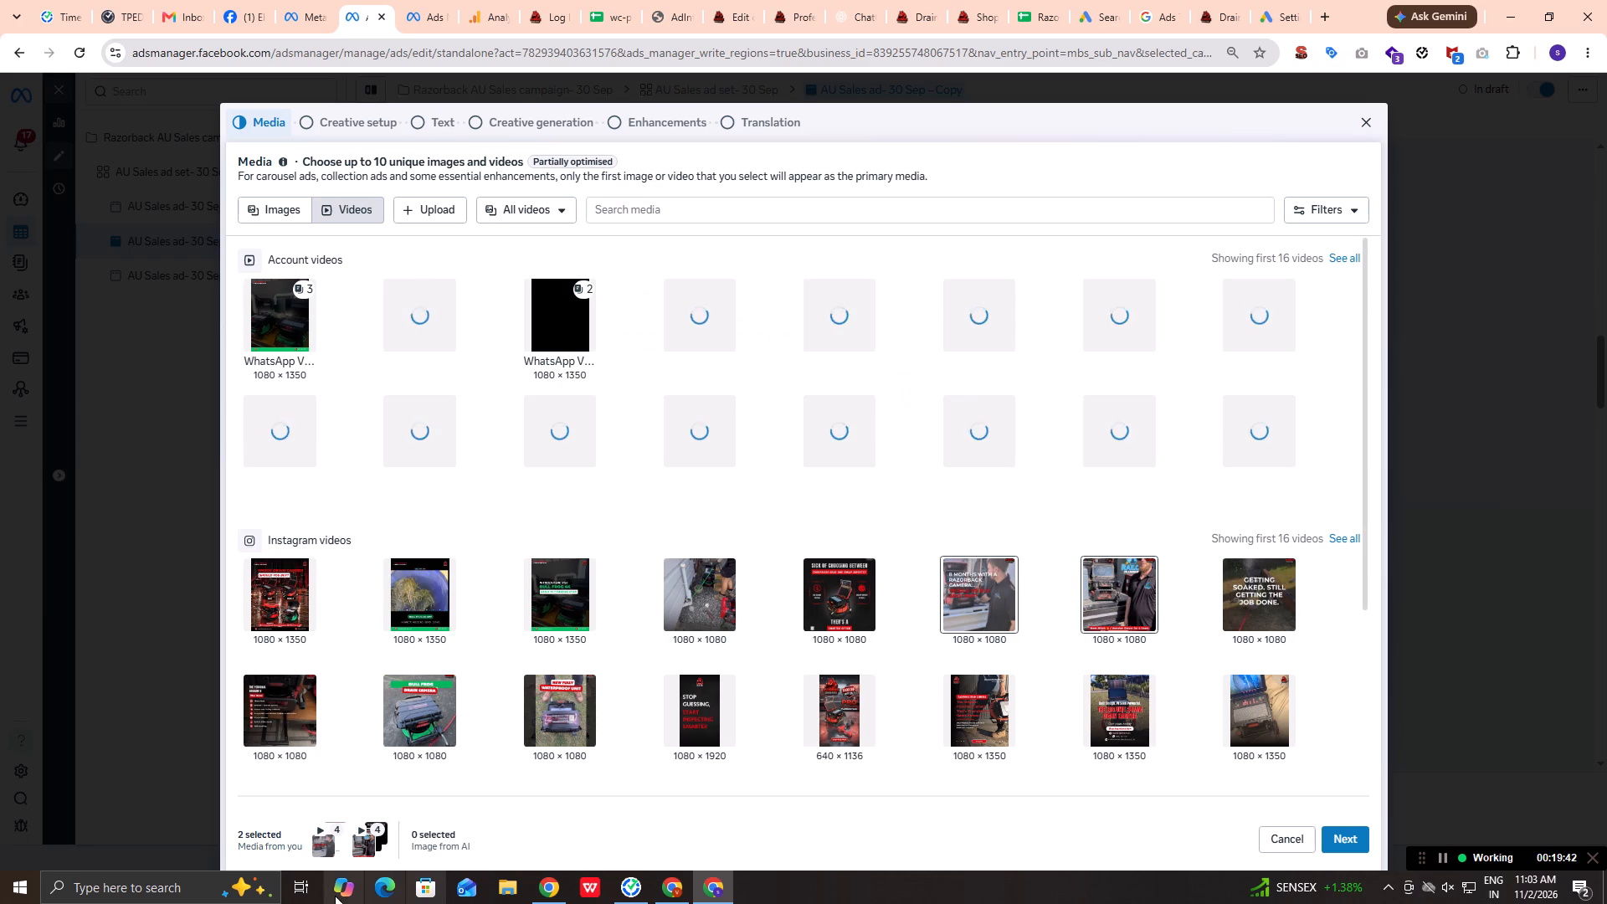
Add the first 1080 × 1350 account video to the ad's selected media and complete the creative setup through Enhancements.
{"action": "left_click", "coordinate": [277, 332]}
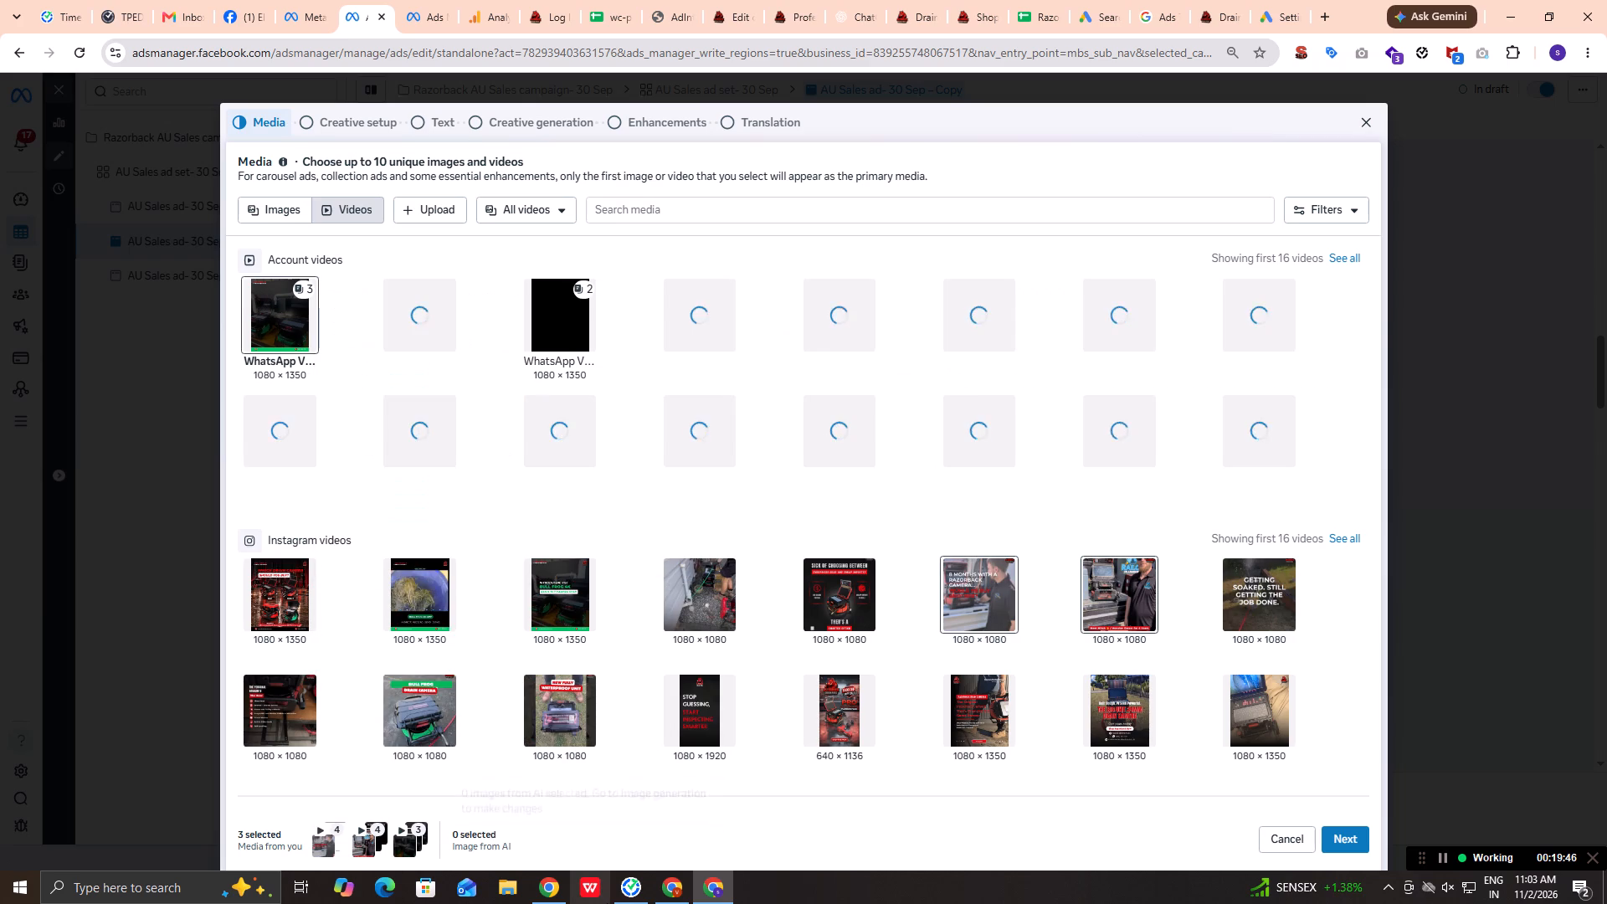
{"action": "left_click", "coordinate": [1358, 844]}
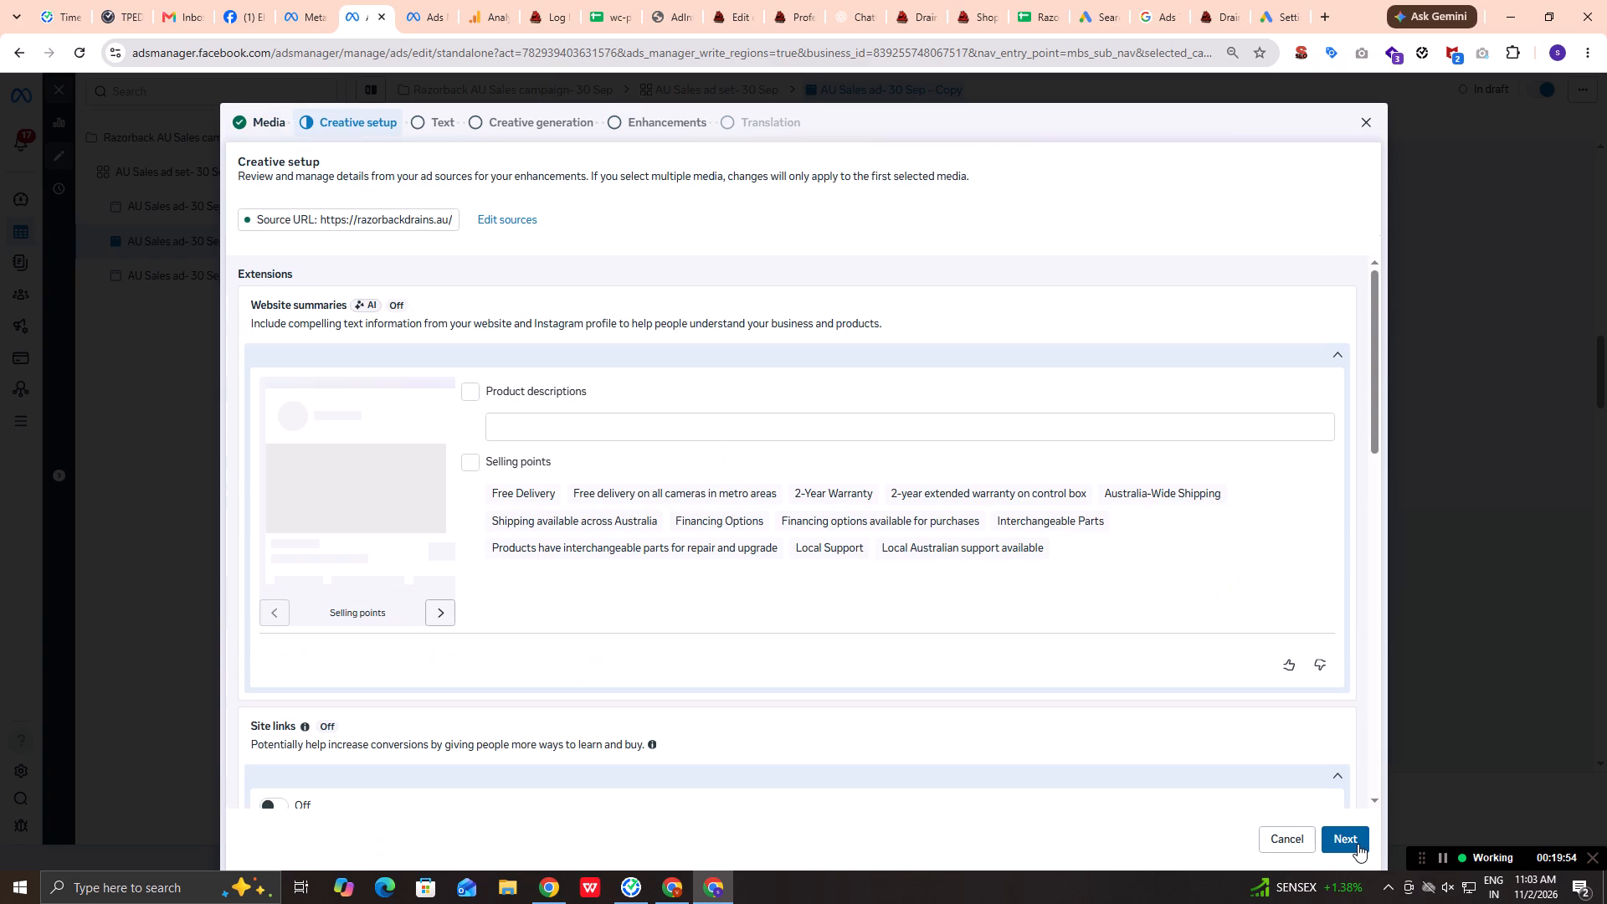
{"action": "left_click", "coordinate": [1358, 844]}
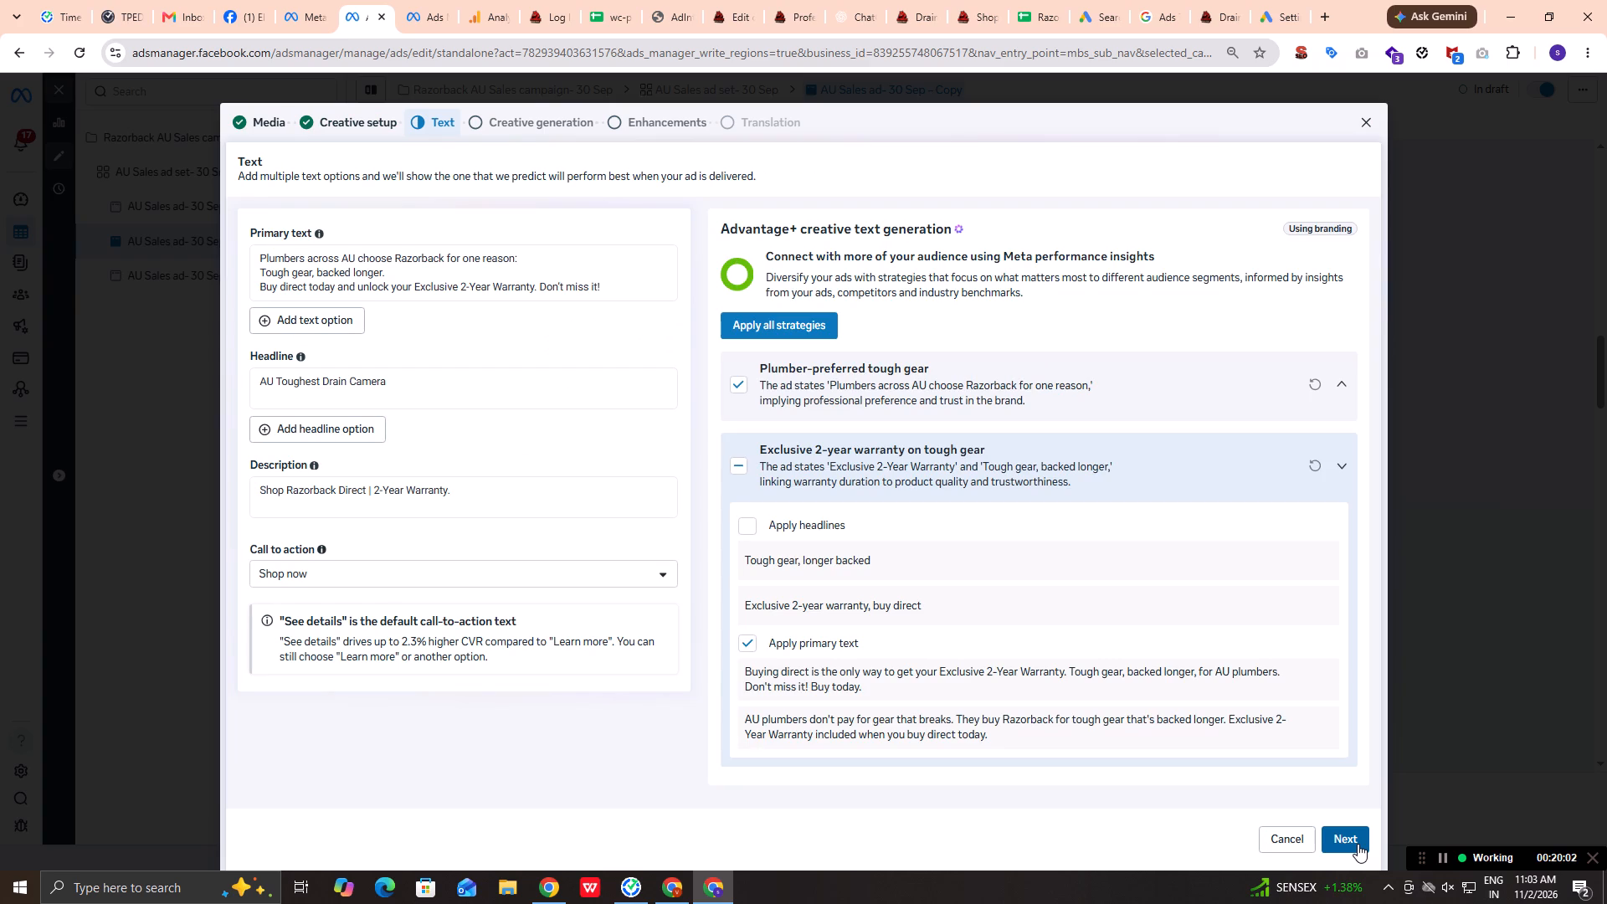
{"action": "left_click", "coordinate": [1358, 844]}
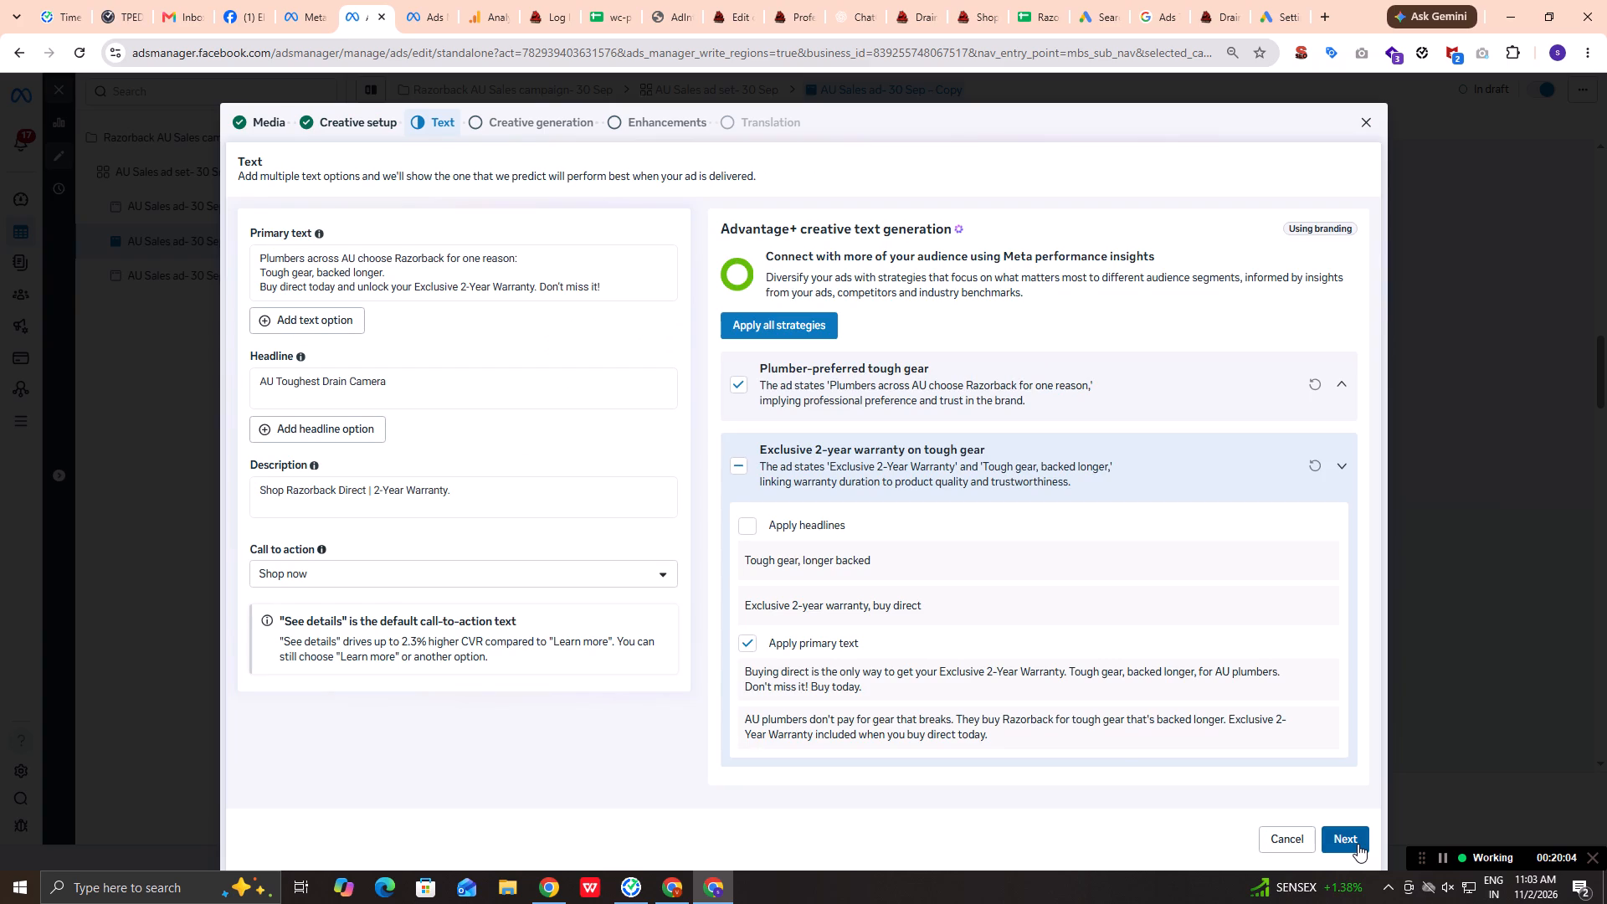
{"action": "left_click", "coordinate": [1358, 844]}
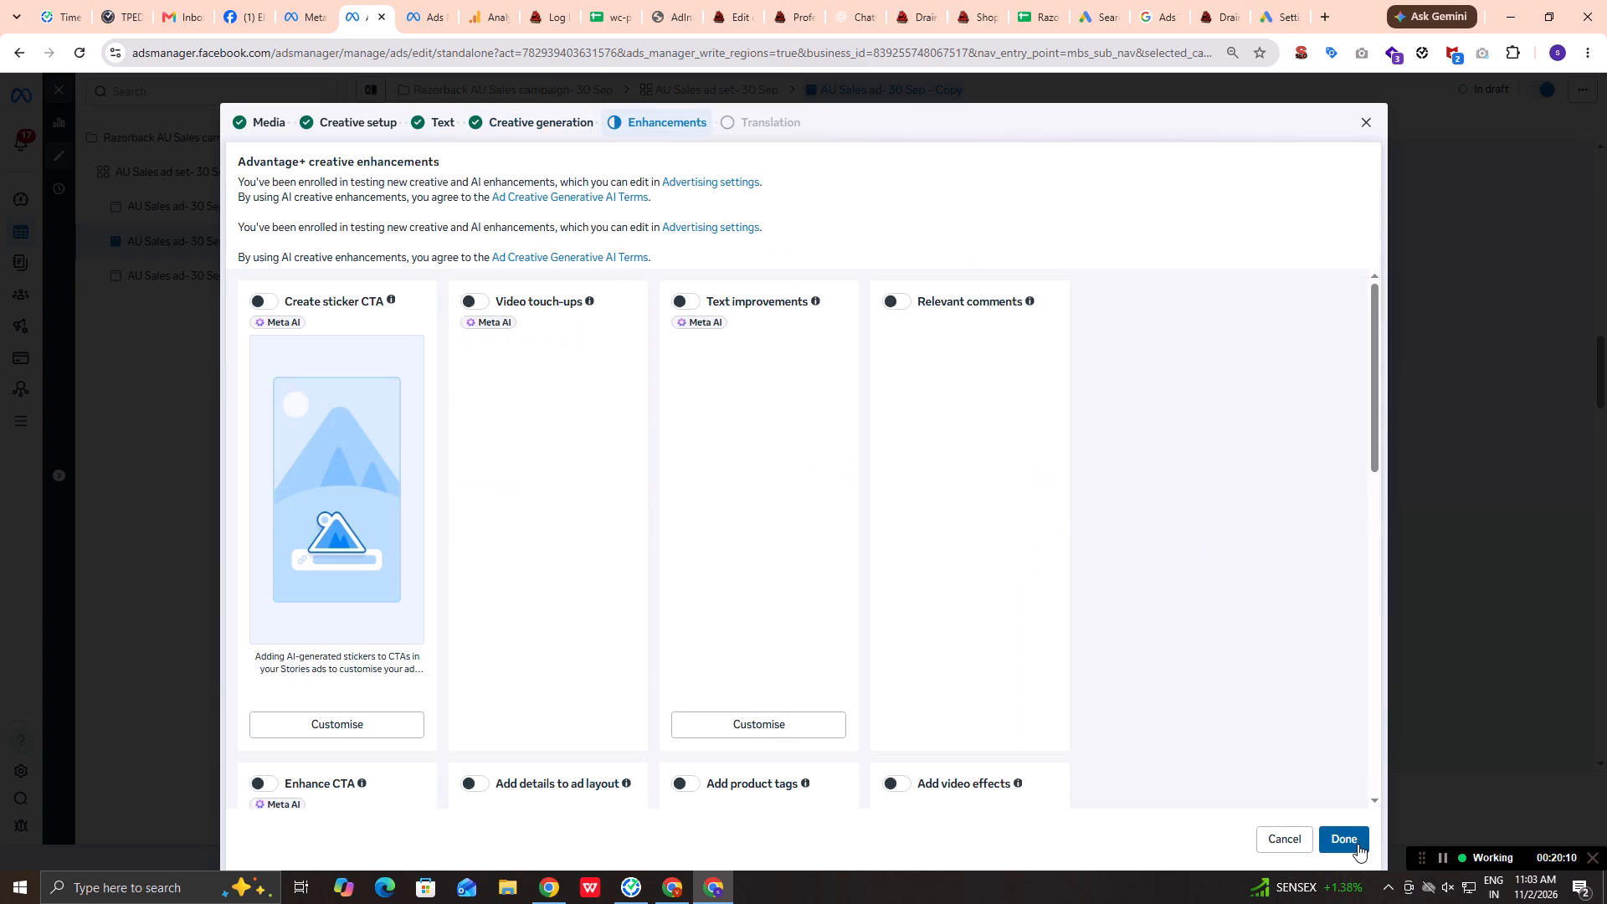
{"action": "left_click", "coordinate": [1358, 844]}
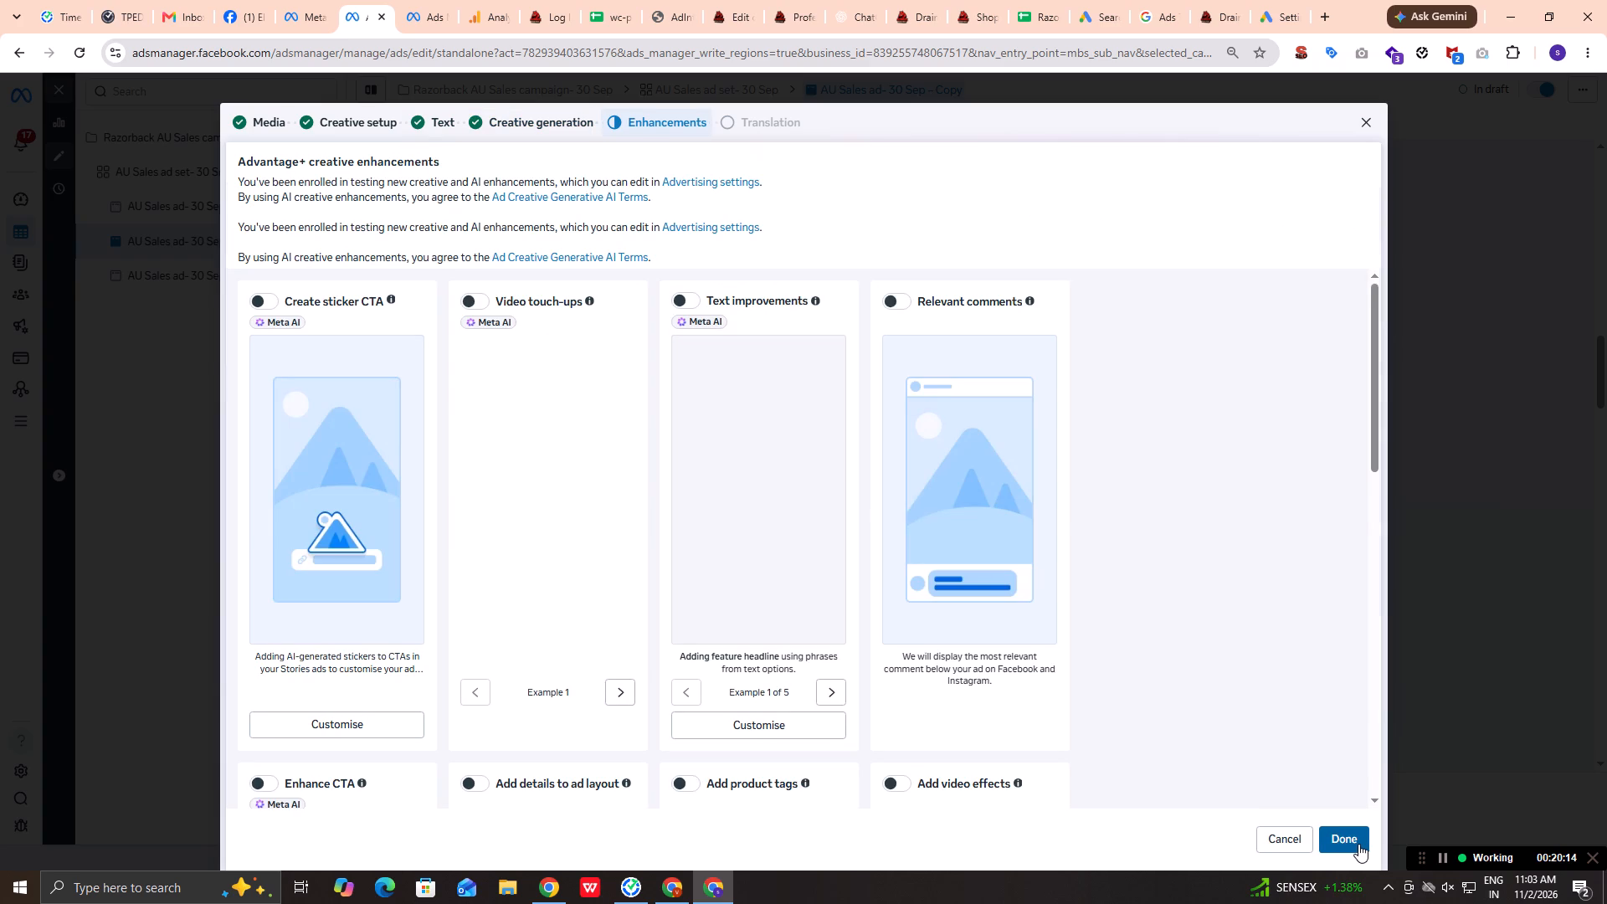
{"action": "left_click", "coordinate": [1354, 836]}
Switch to Google Ads and open the Locations report for all campaigns.
{"action": "left_click", "coordinate": [1269, 0]}
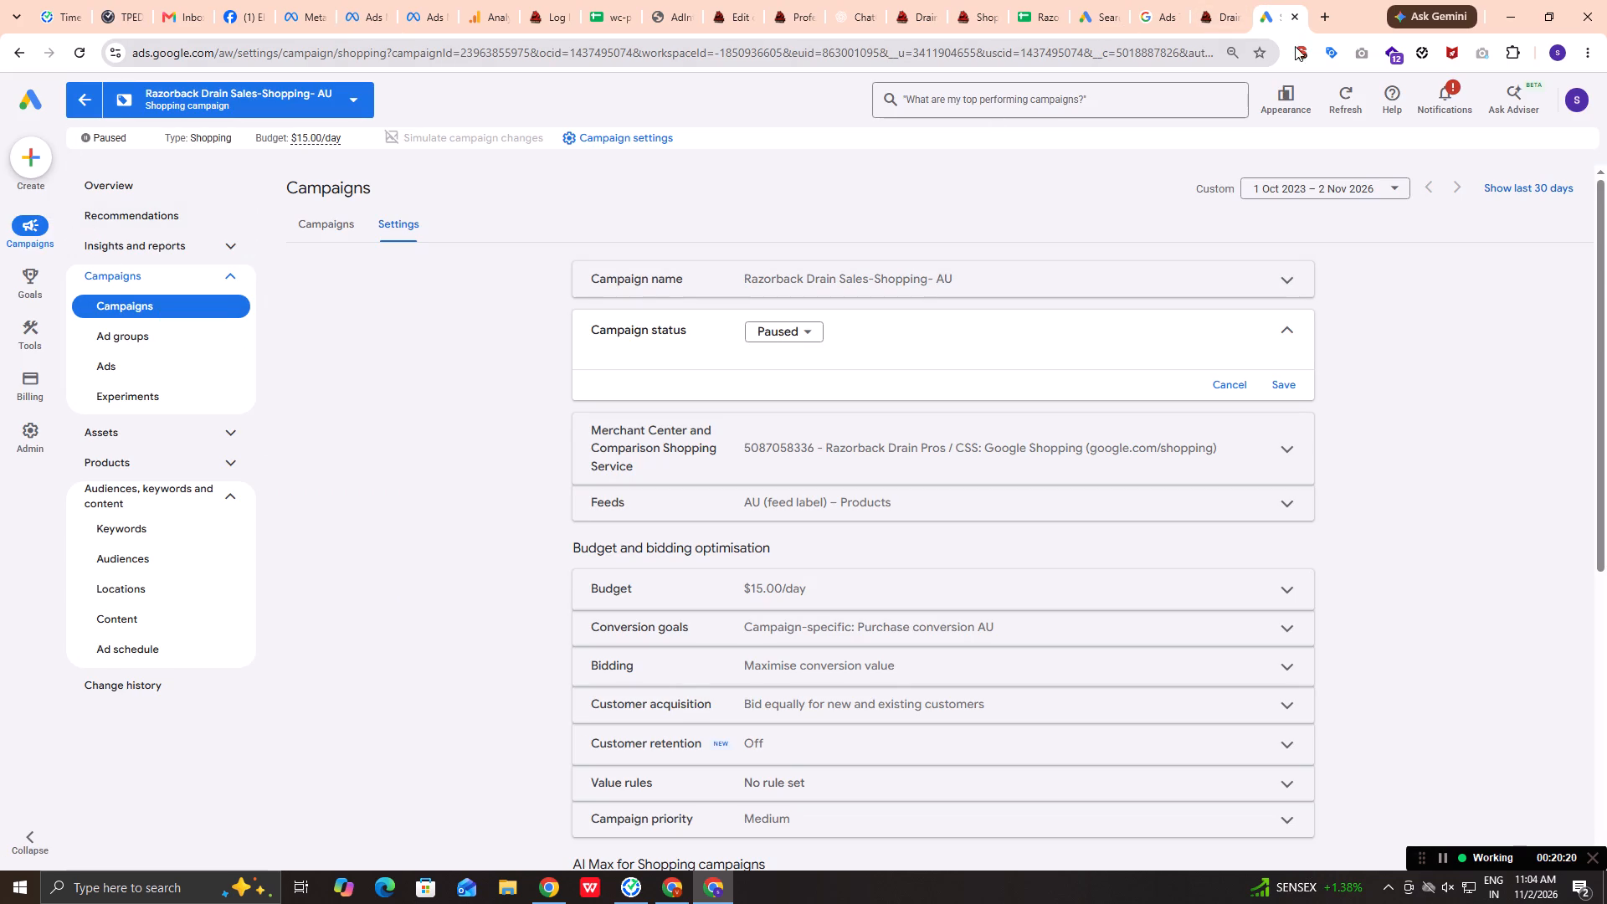
{"action": "left_click_drag", "start_coordinate": [1106, 13], "coordinate": [1235, 20]}
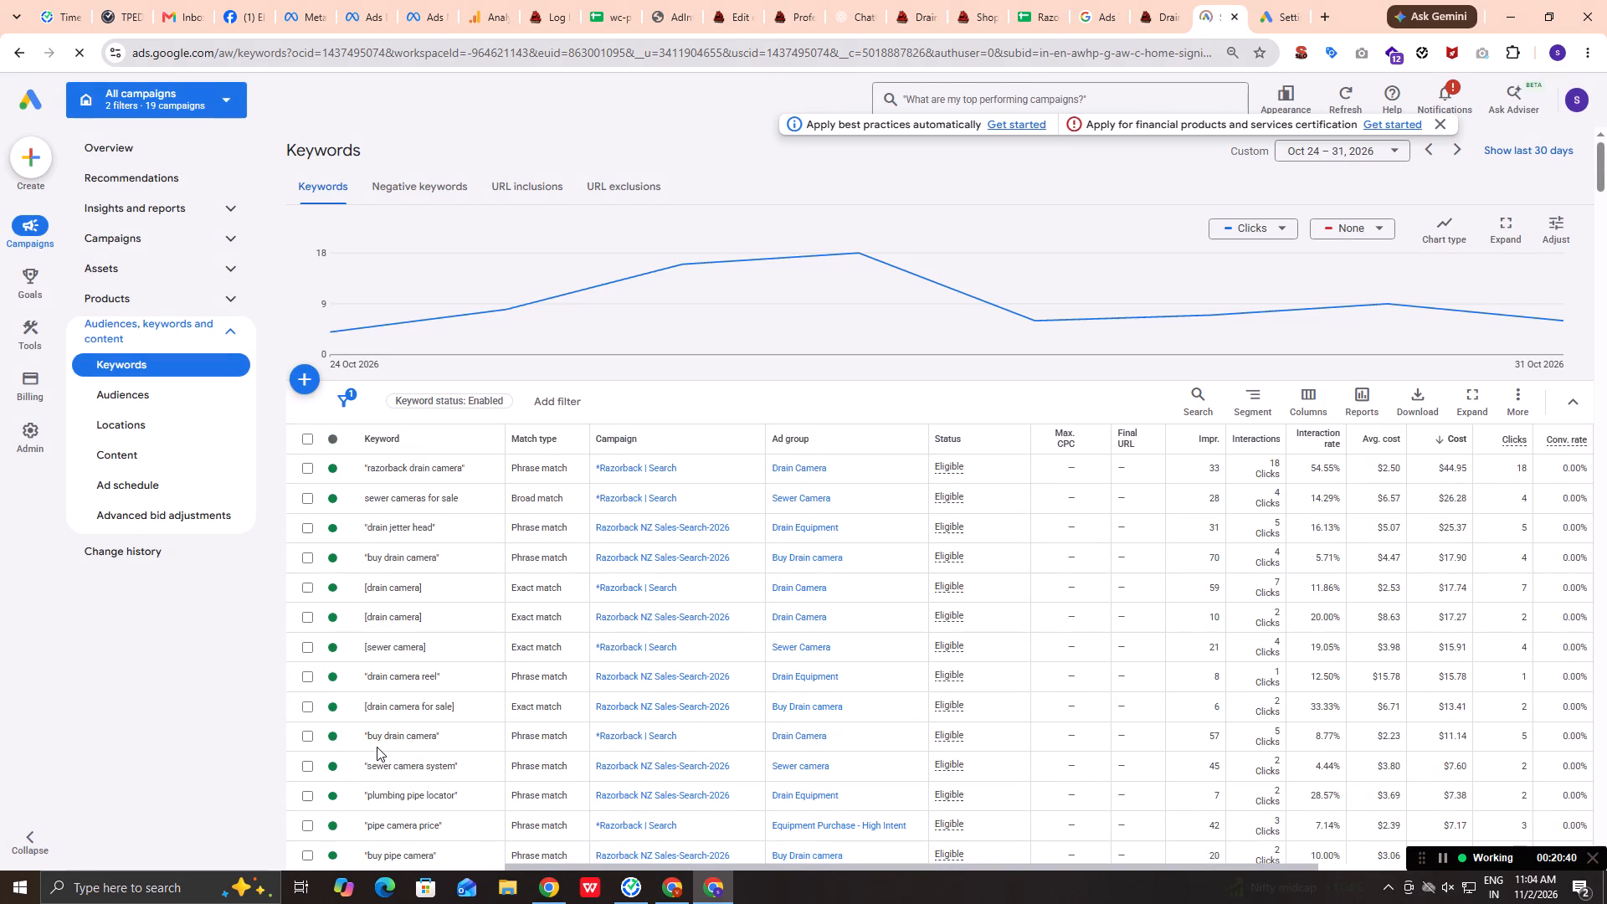
{"action": "left_click", "coordinate": [142, 428]}
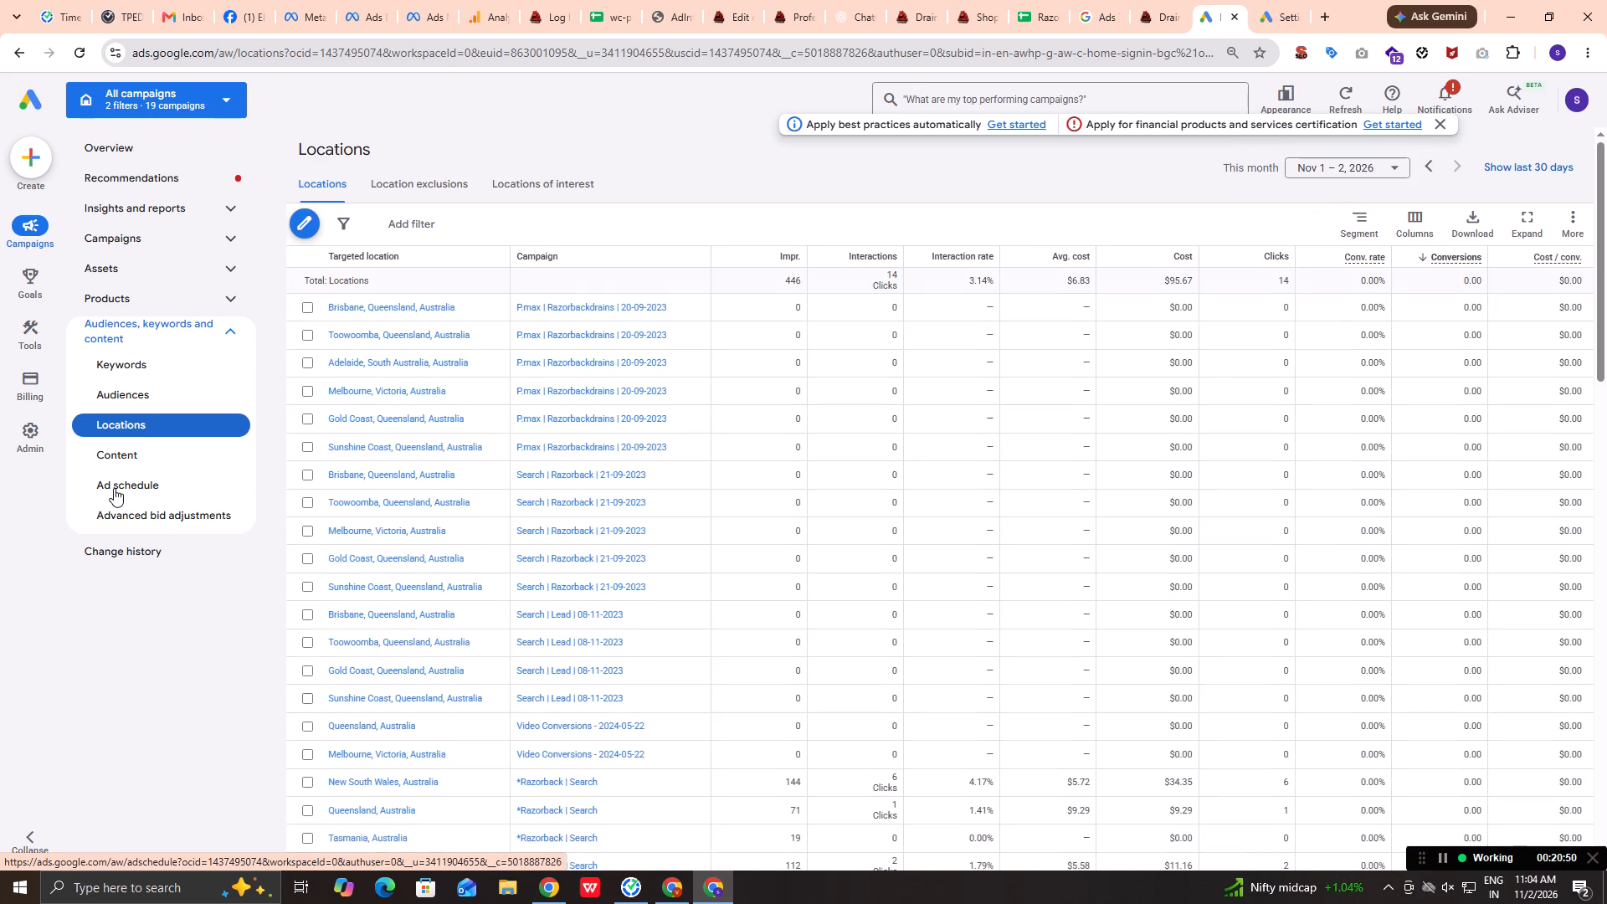
Set the Locations report's date range to 1 January – 2 November 2026.
{"action": "left_click", "coordinate": [1373, 165]}
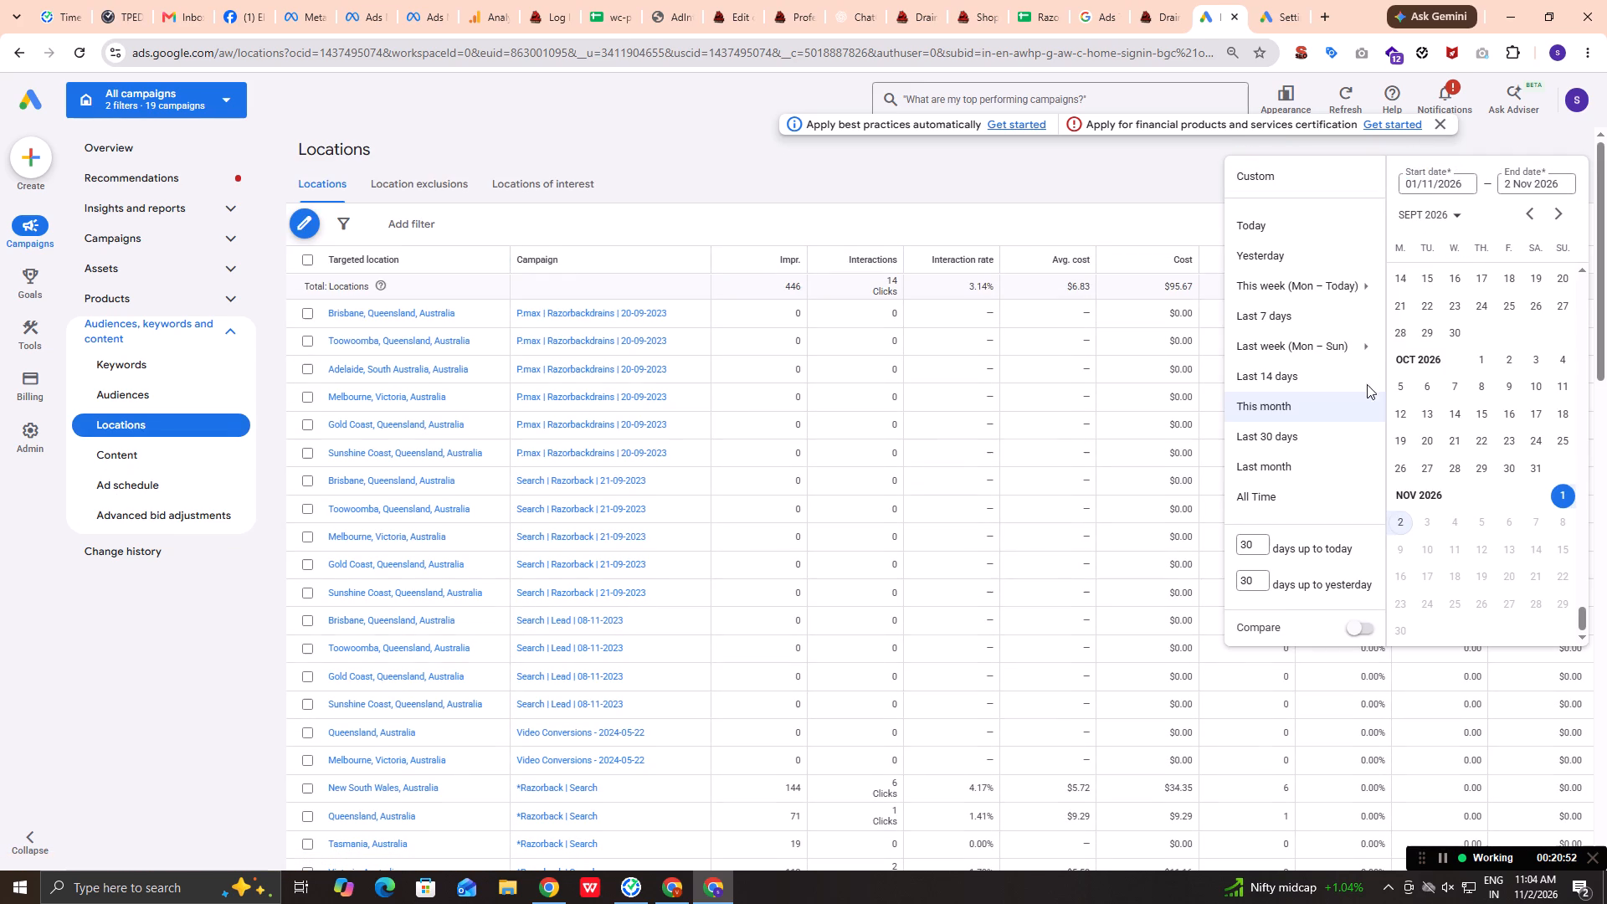
{"action": "scroll", "coordinate": [1496, 363], "scroll_direction": "up", "scroll_amount": 6}
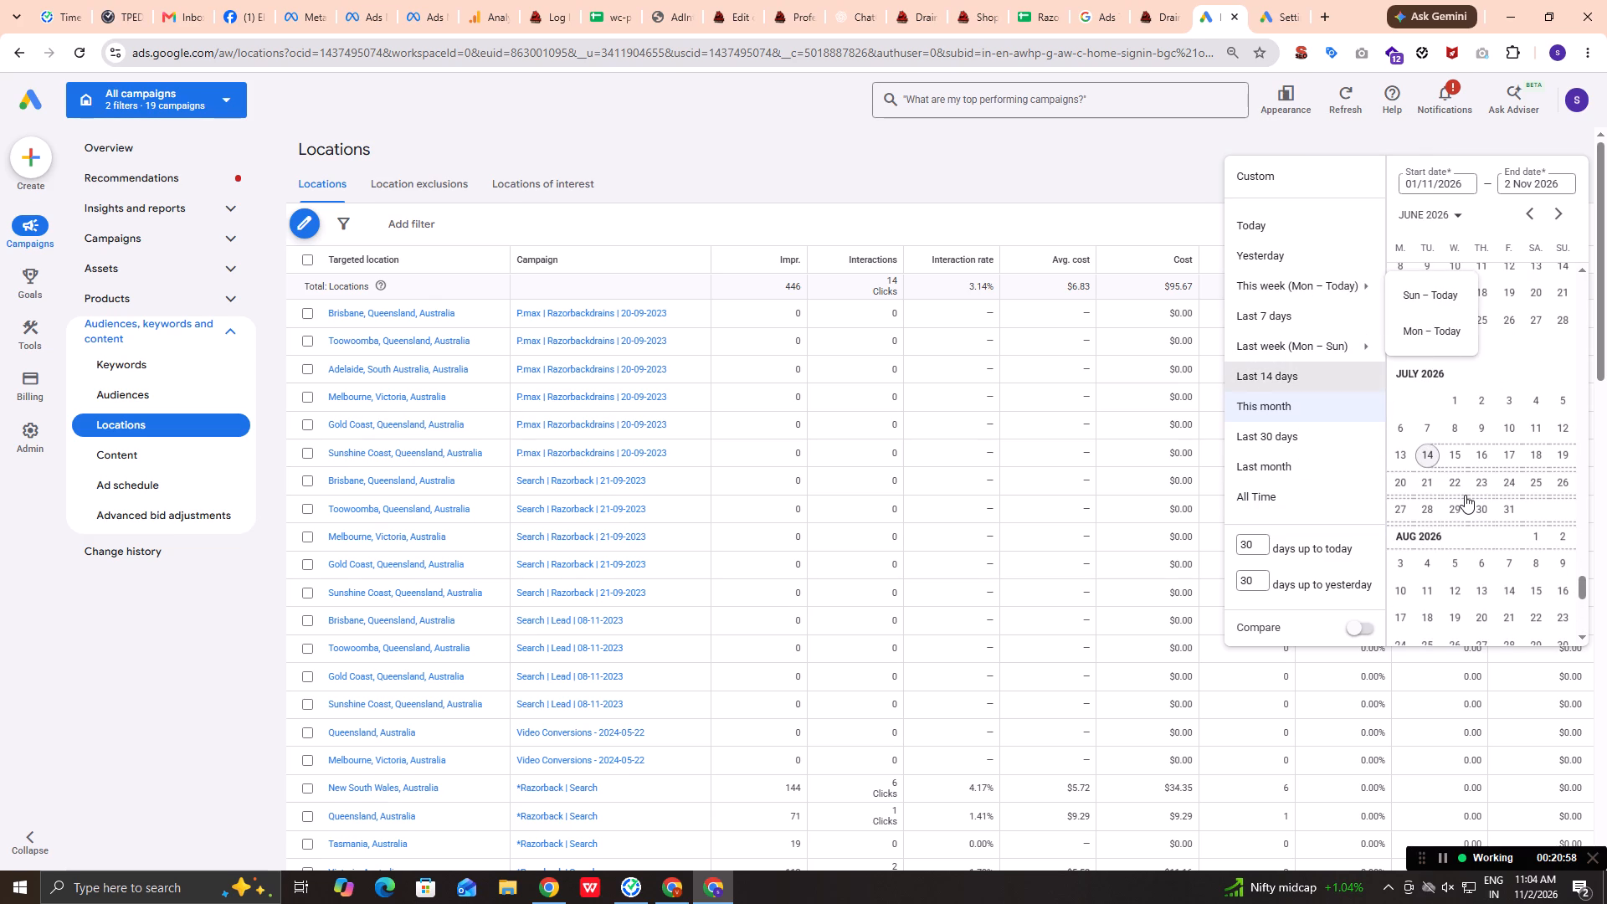
{"action": "scroll", "coordinate": [1465, 495], "scroll_direction": "up", "scroll_amount": 5}
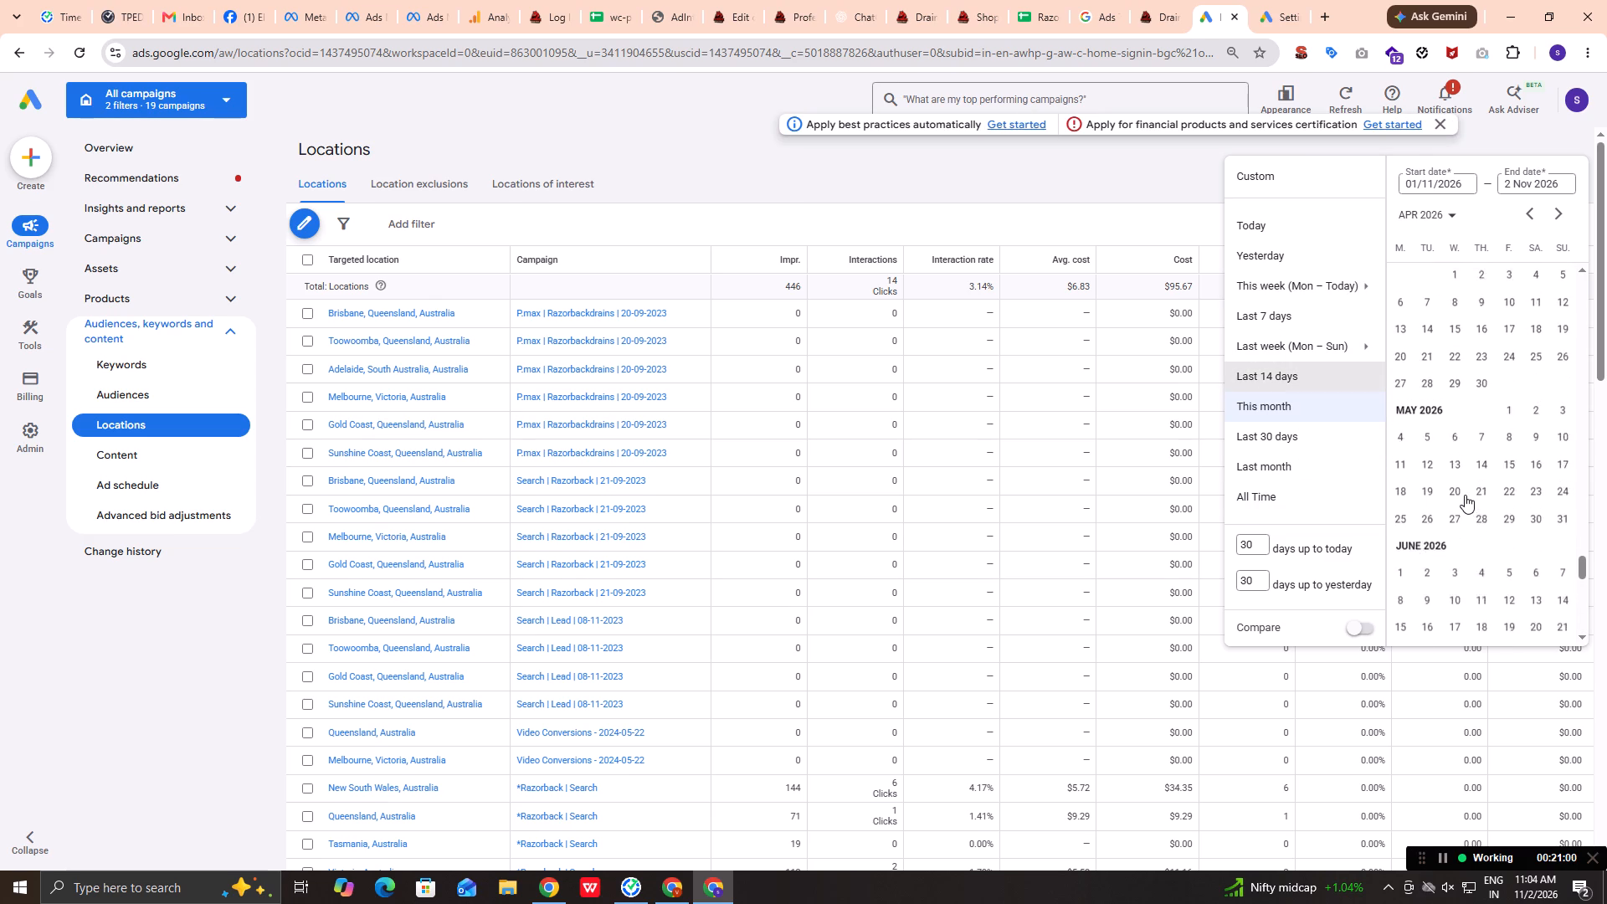
{"action": "scroll", "coordinate": [1465, 495], "scroll_direction": "up", "scroll_amount": 7}
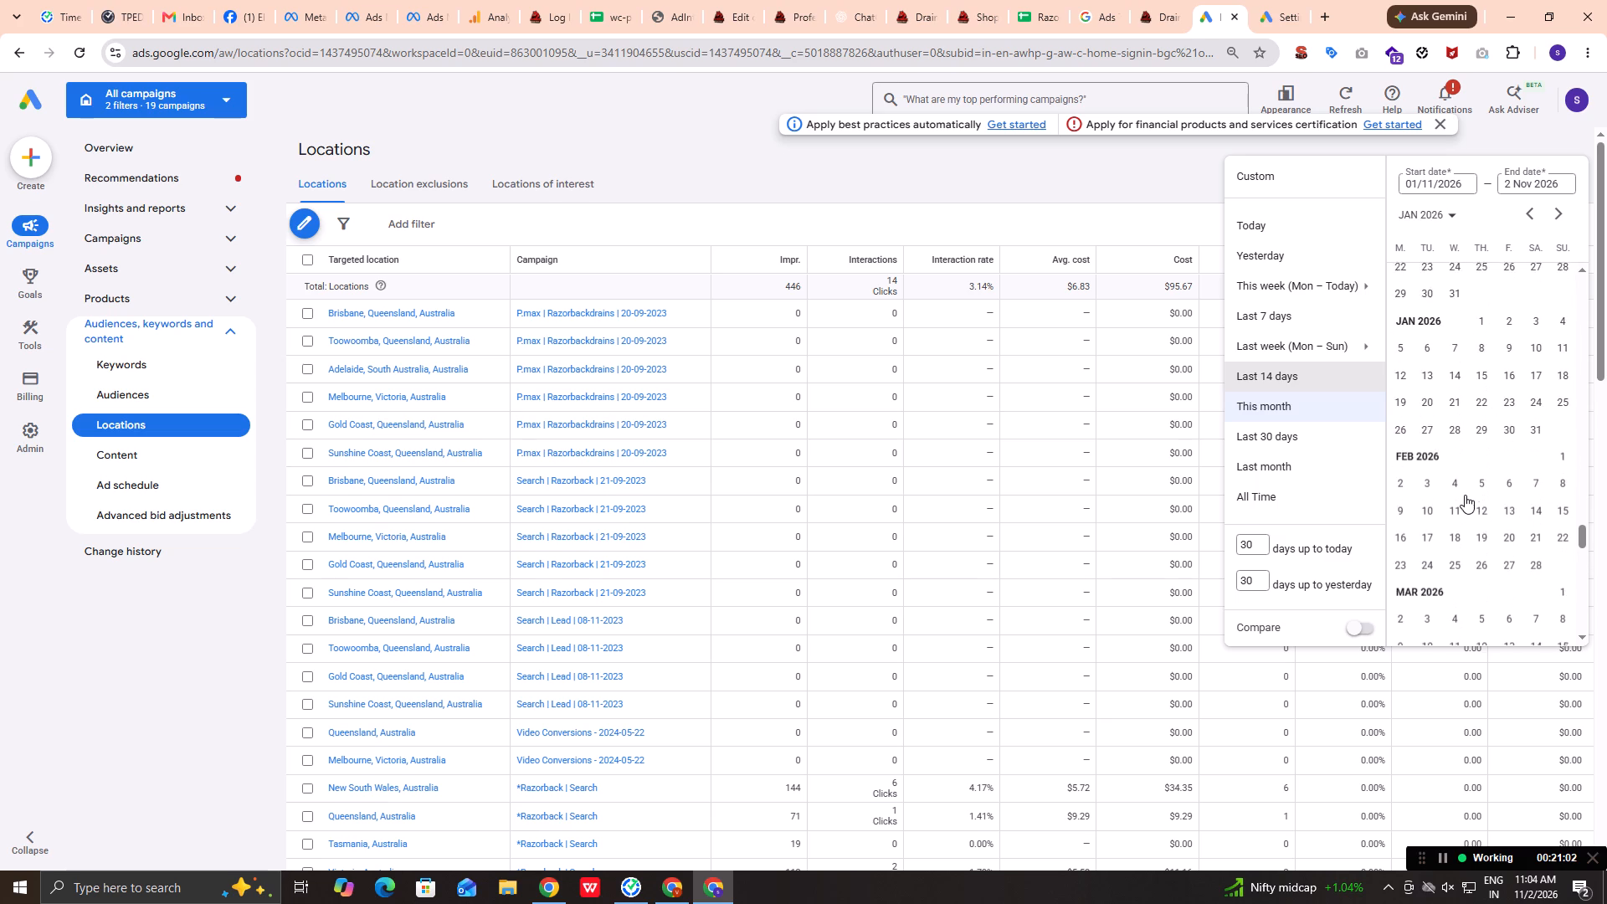
{"action": "left_click", "coordinate": [1488, 484]}
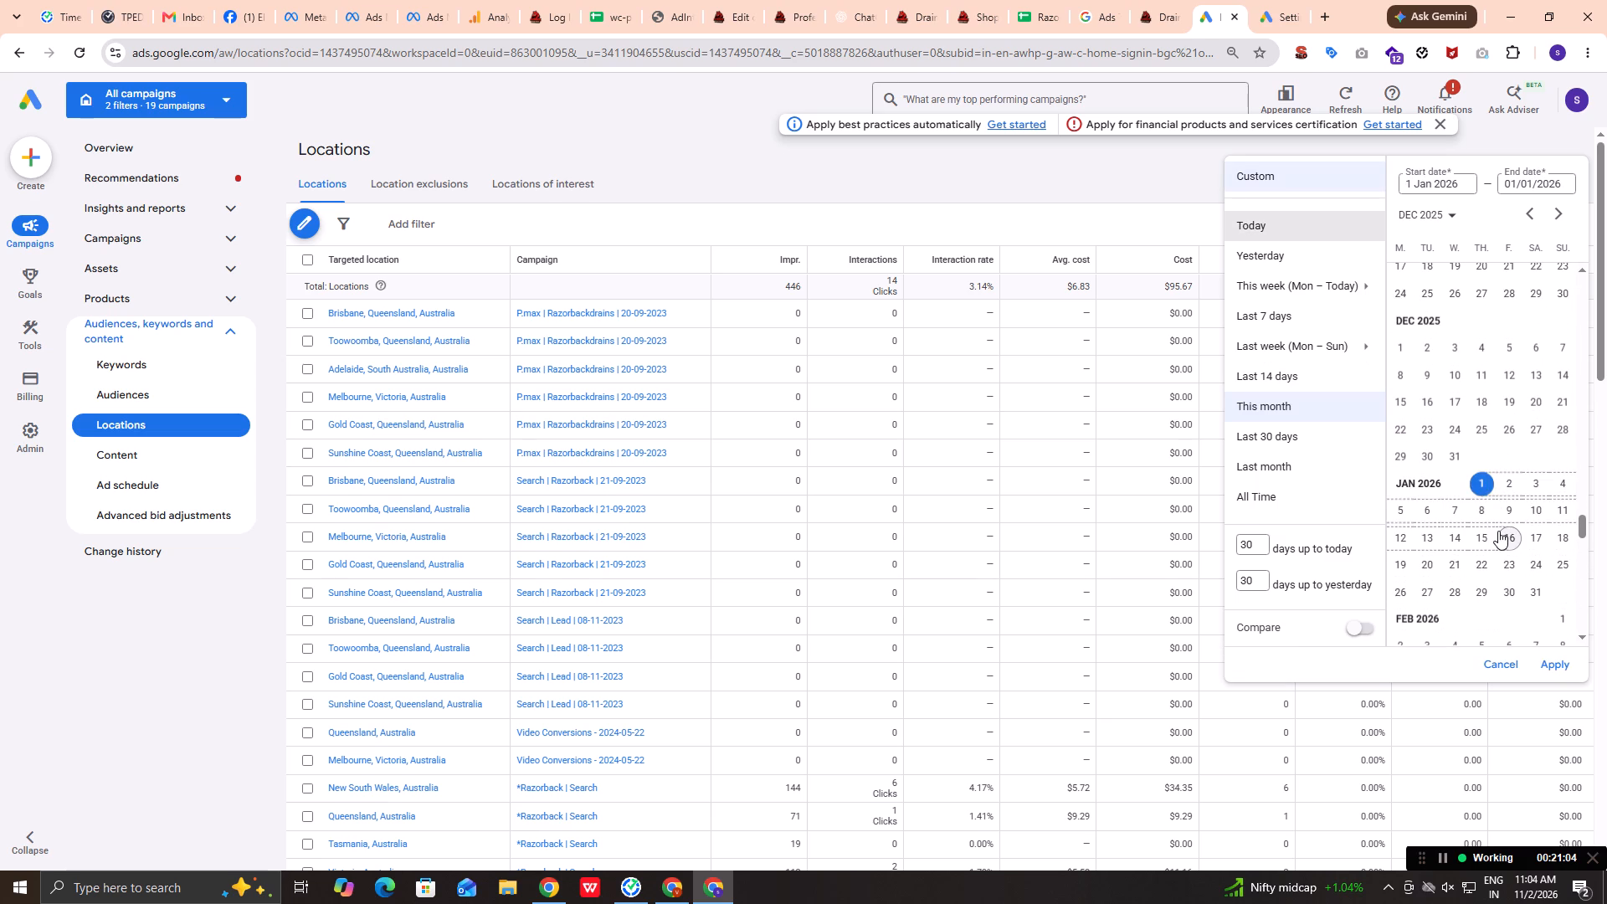
{"action": "scroll", "coordinate": [1498, 531], "scroll_direction": "down", "scroll_amount": 17}
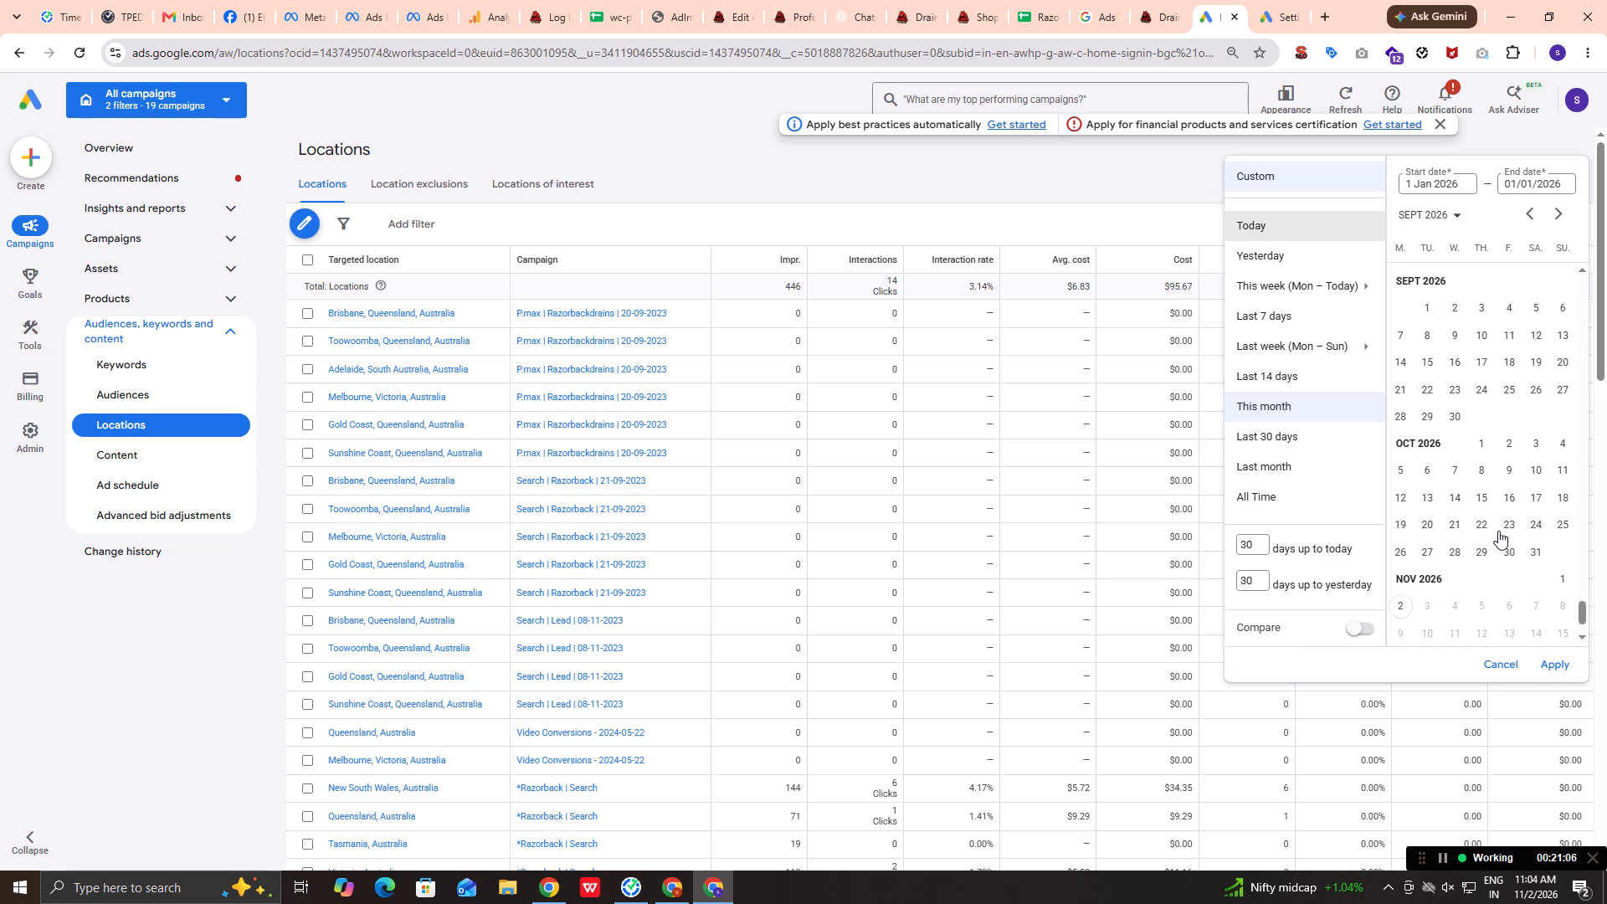
{"action": "scroll", "coordinate": [1498, 531], "scroll_direction": "down", "scroll_amount": 3}
{"action": "left_click", "coordinate": [1399, 526]}
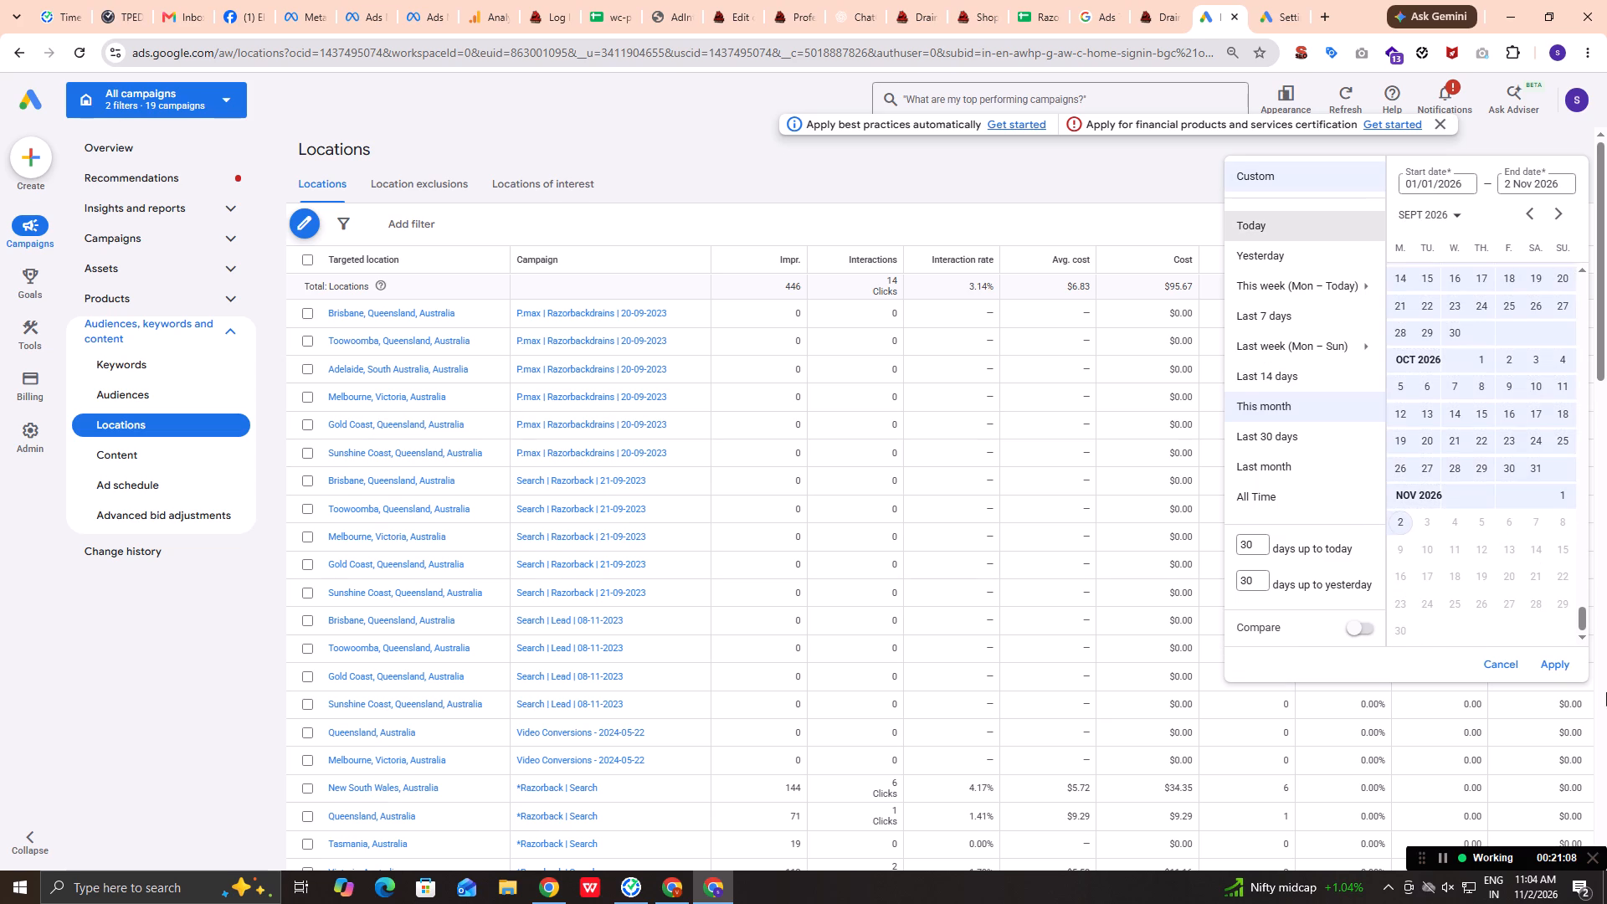
{"action": "left_click", "coordinate": [1565, 665]}
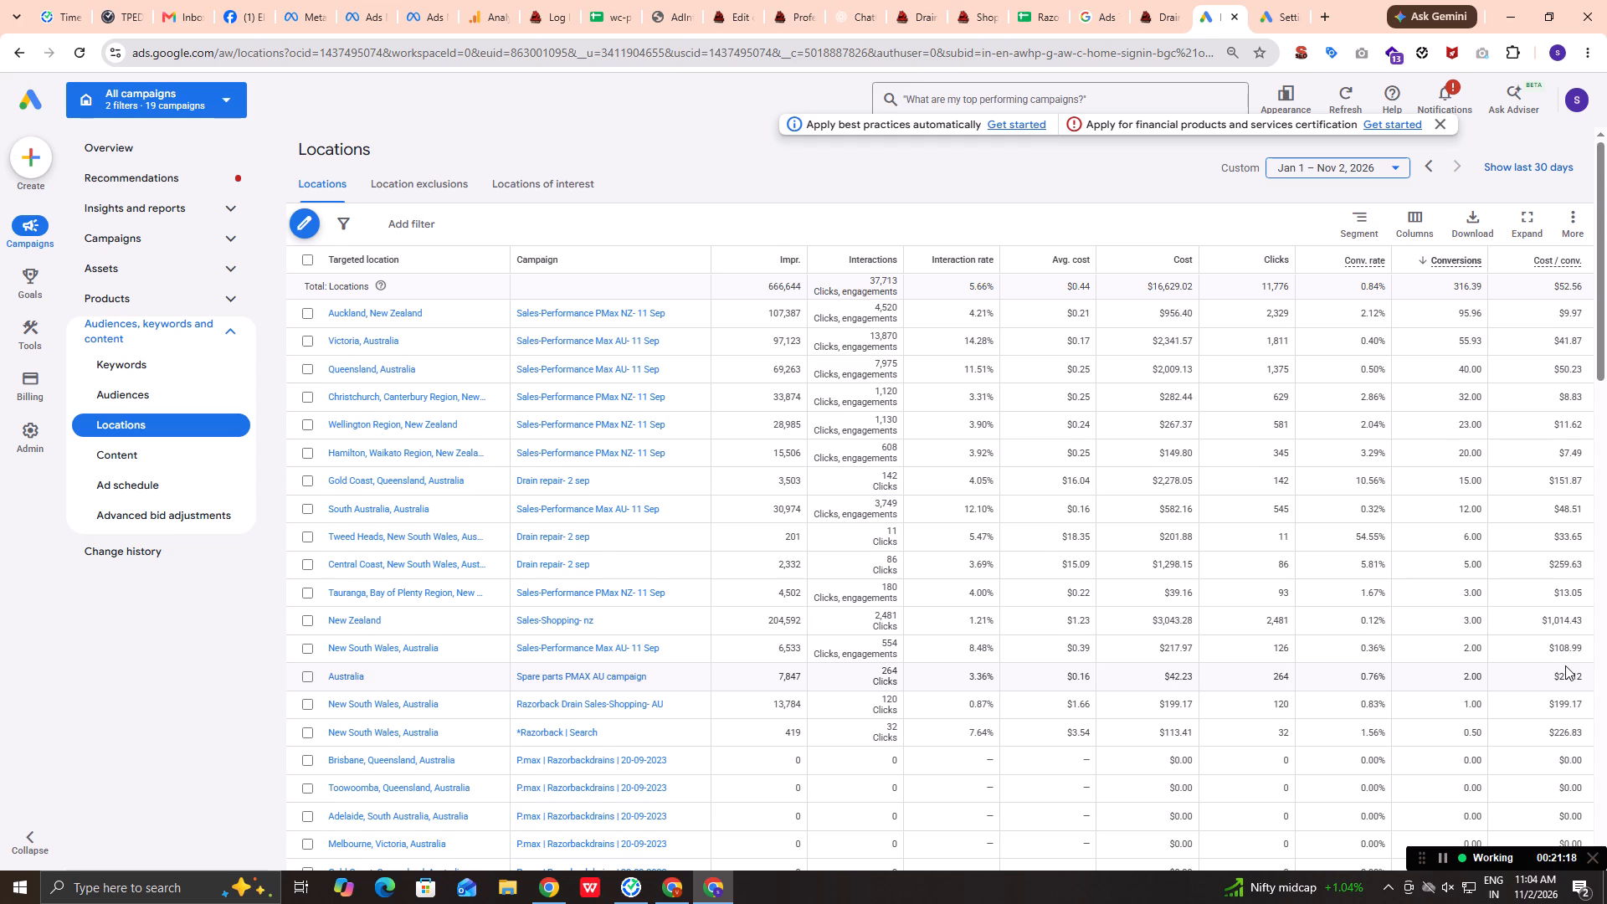
Segment the locations table by conversion action.
{"action": "scroll", "coordinate": [1565, 665], "scroll_direction": "down", "scroll_amount": 1}
{"action": "scroll", "coordinate": [1349, 322], "scroll_direction": "up", "scroll_amount": 2}
{"action": "left_click", "coordinate": [1367, 234]}
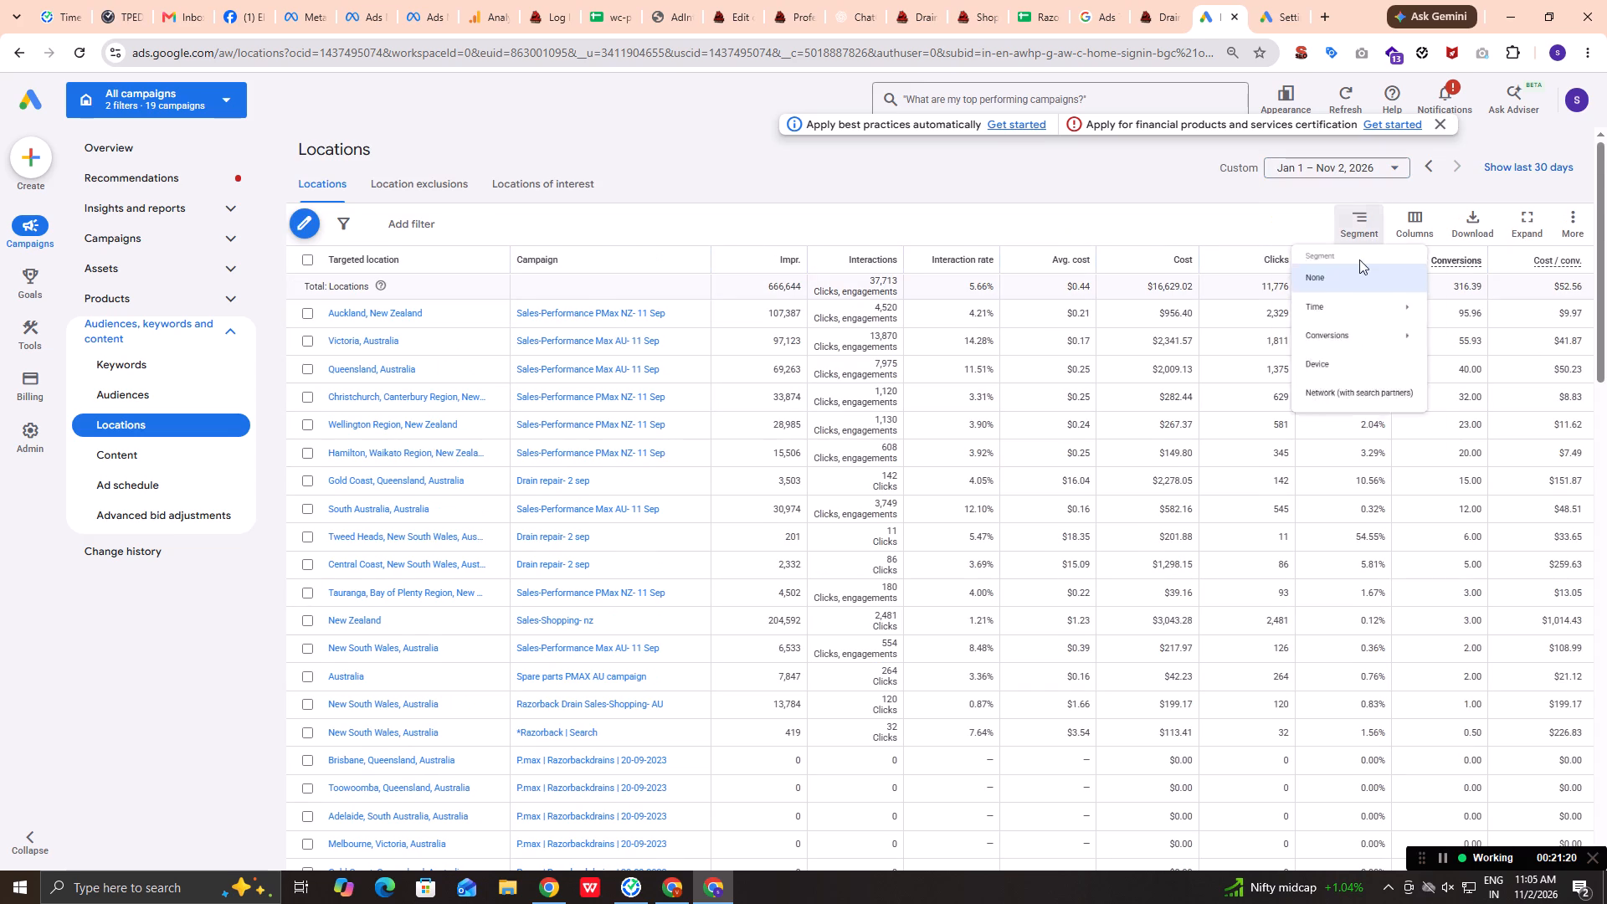
{"action": "left_click", "coordinate": [1472, 361]}
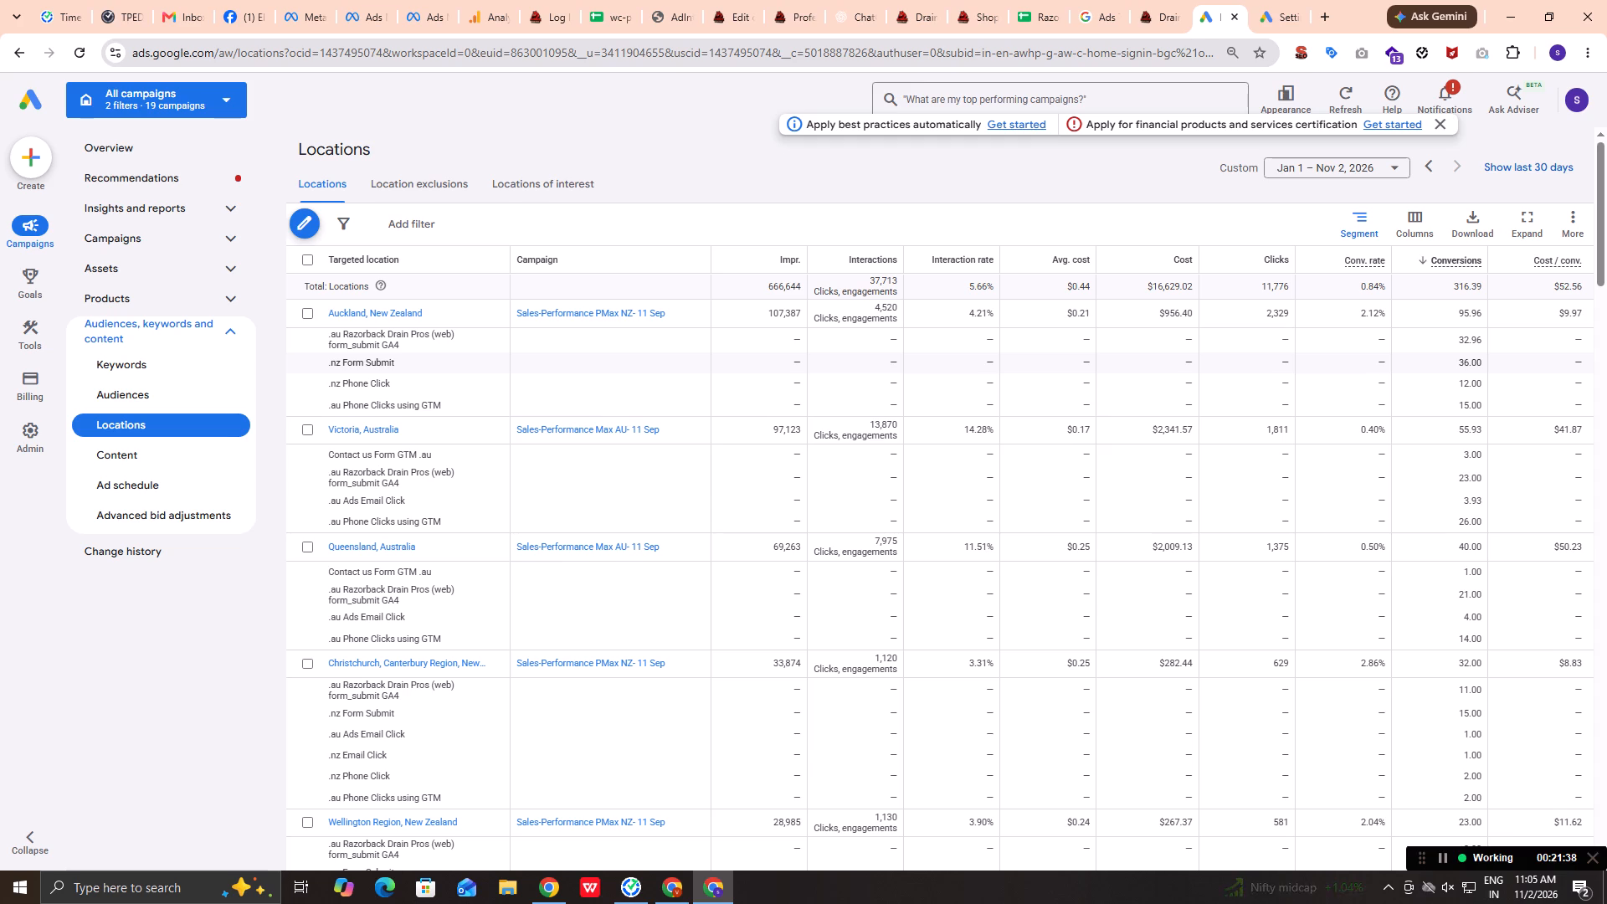
Examine the conversion actions, conversions and cost per conversion for each targeted location and campaign in the segmented table.
{"action": "scroll", "coordinate": [1472, 361], "scroll_direction": "down", "scroll_amount": 2}
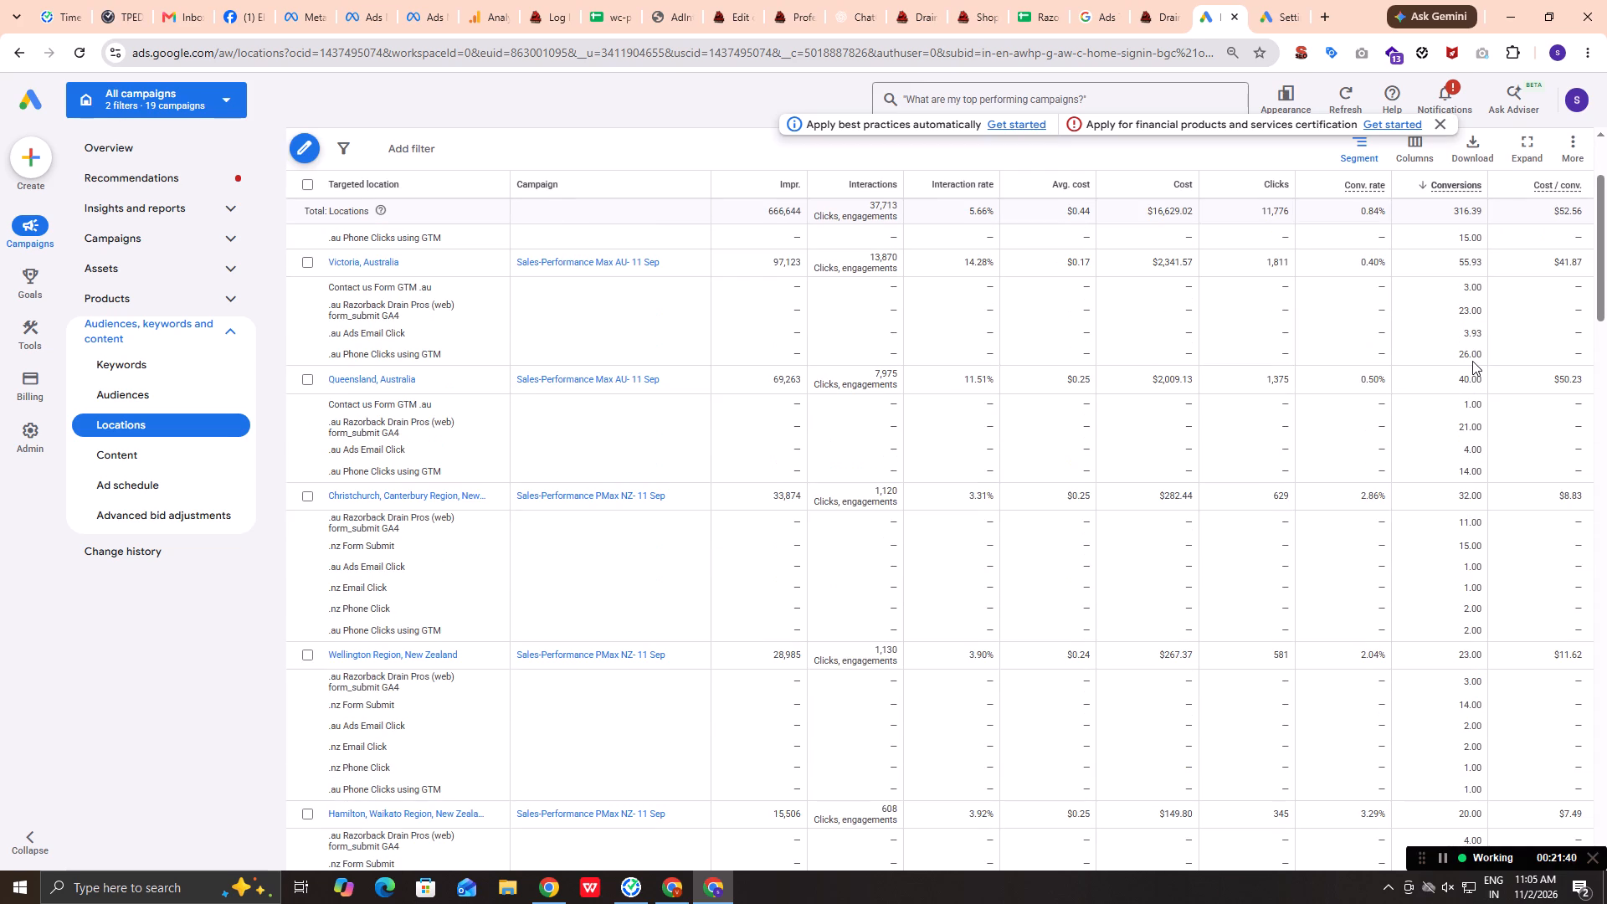
{"action": "scroll", "coordinate": [1472, 361], "scroll_direction": "down", "scroll_amount": 2}
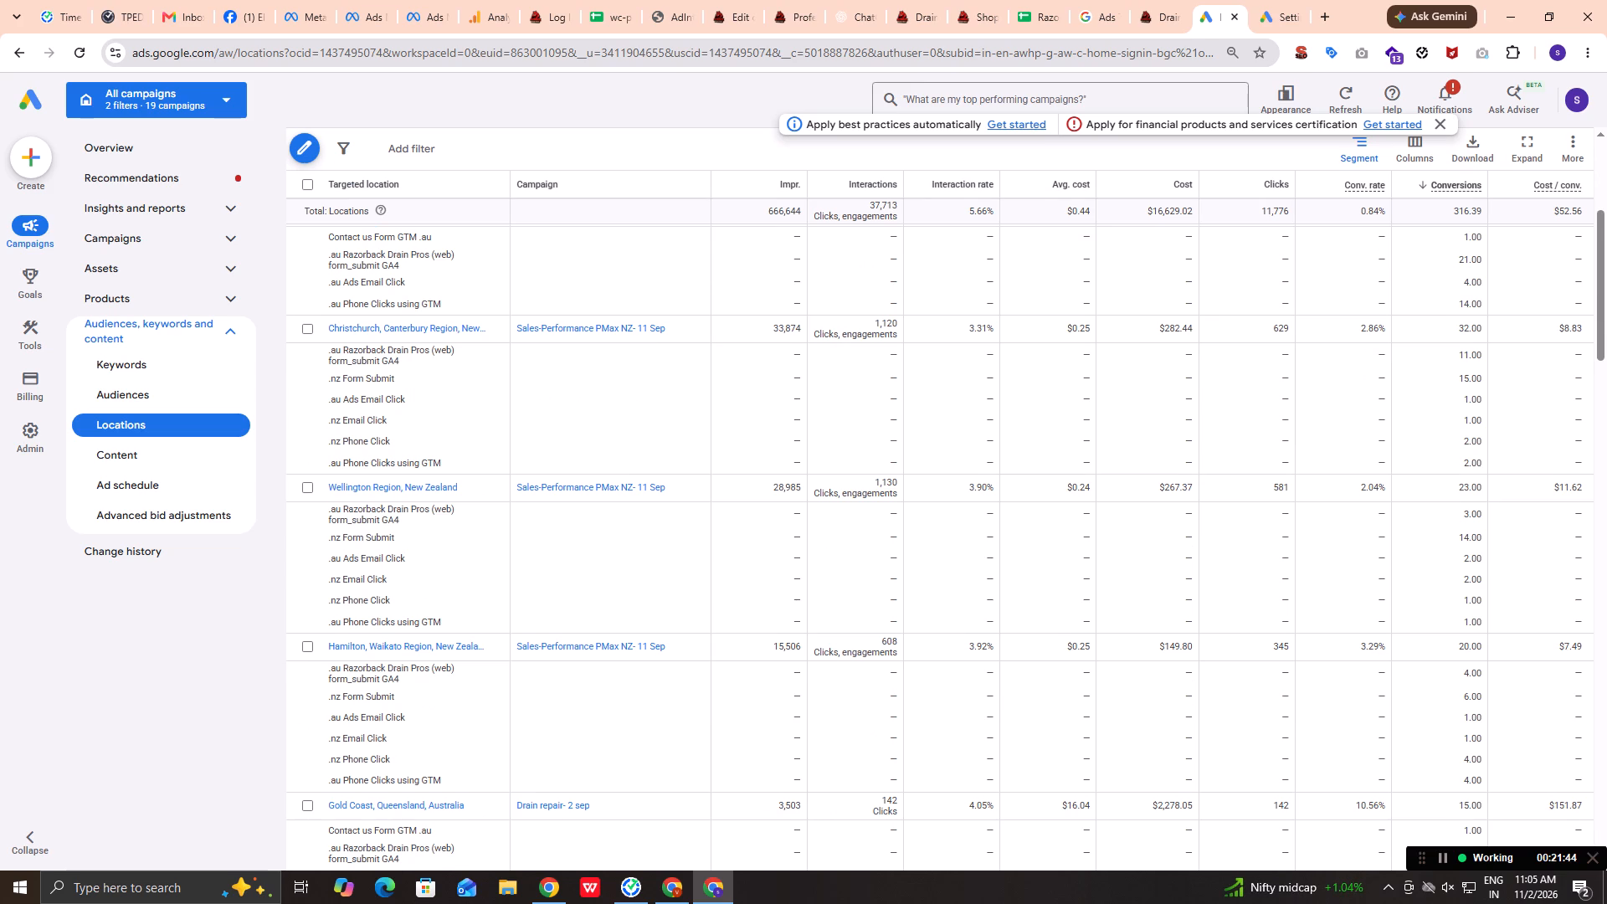
{"action": "scroll", "coordinate": [1472, 361], "scroll_direction": "down", "scroll_amount": 2}
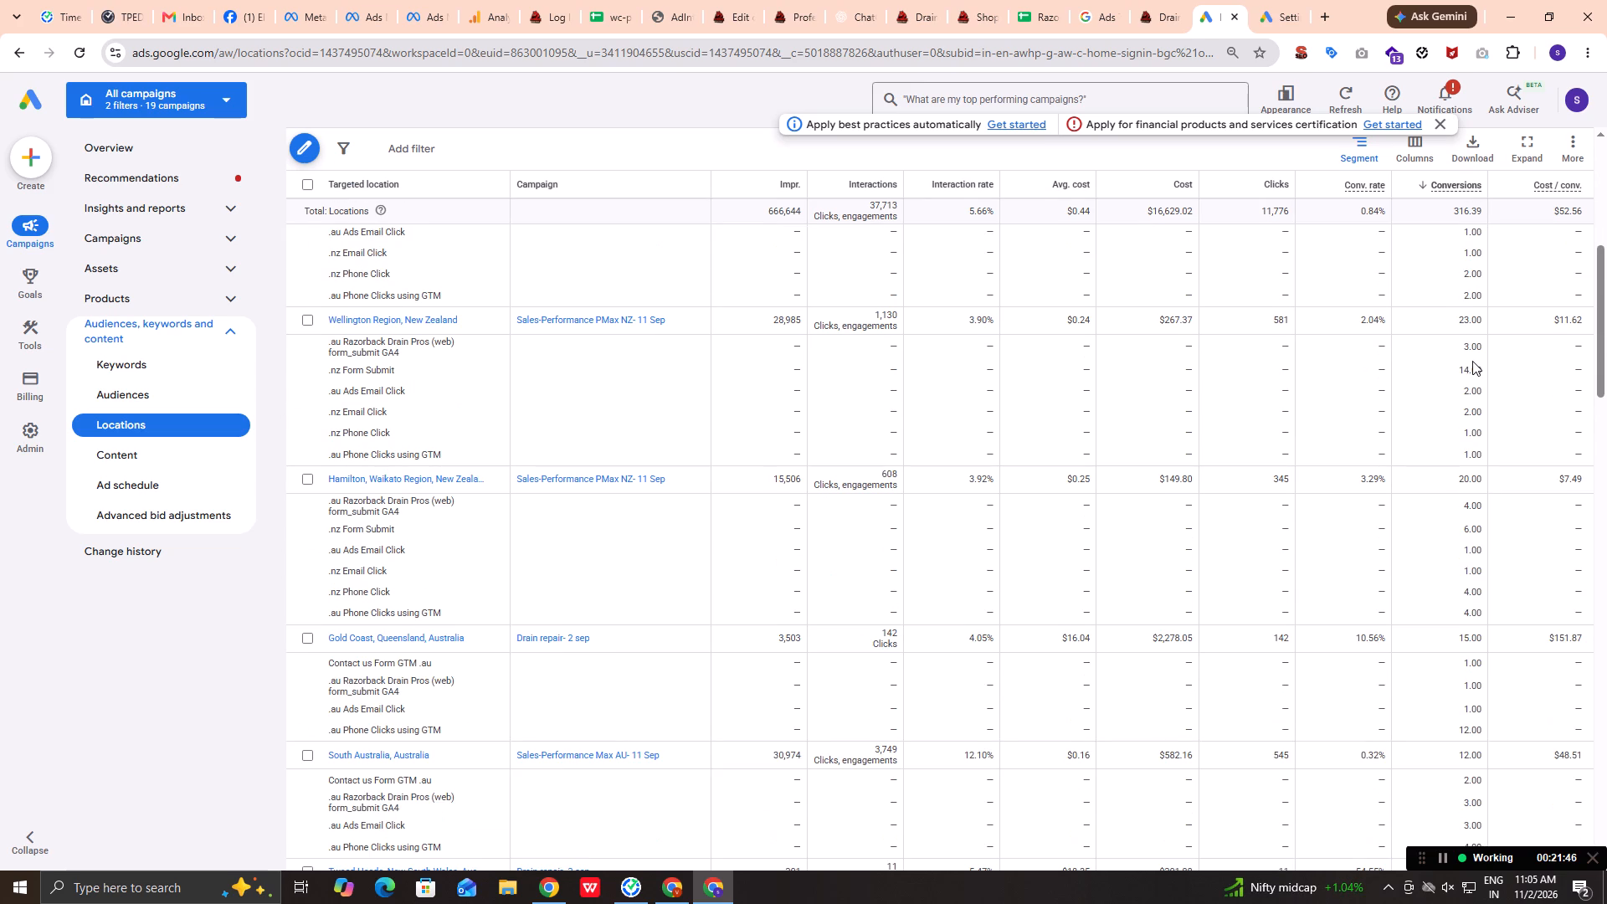
{"action": "scroll", "coordinate": [1472, 361], "scroll_direction": "down", "scroll_amount": 2}
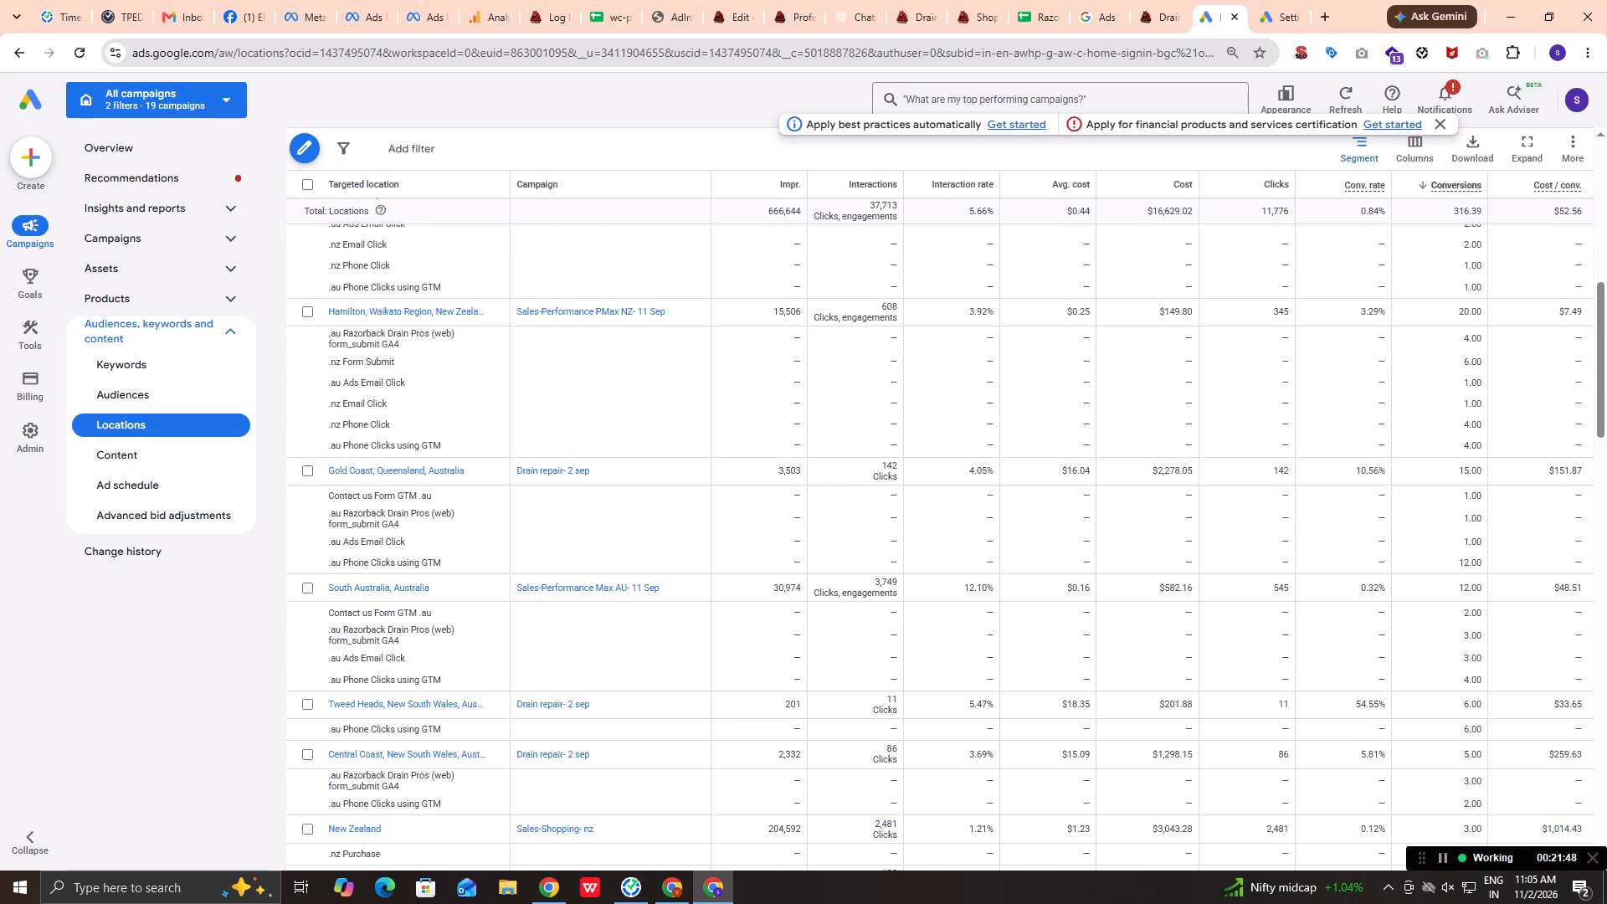
{"action": "scroll", "coordinate": [1472, 361], "scroll_direction": "down", "scroll_amount": 1}
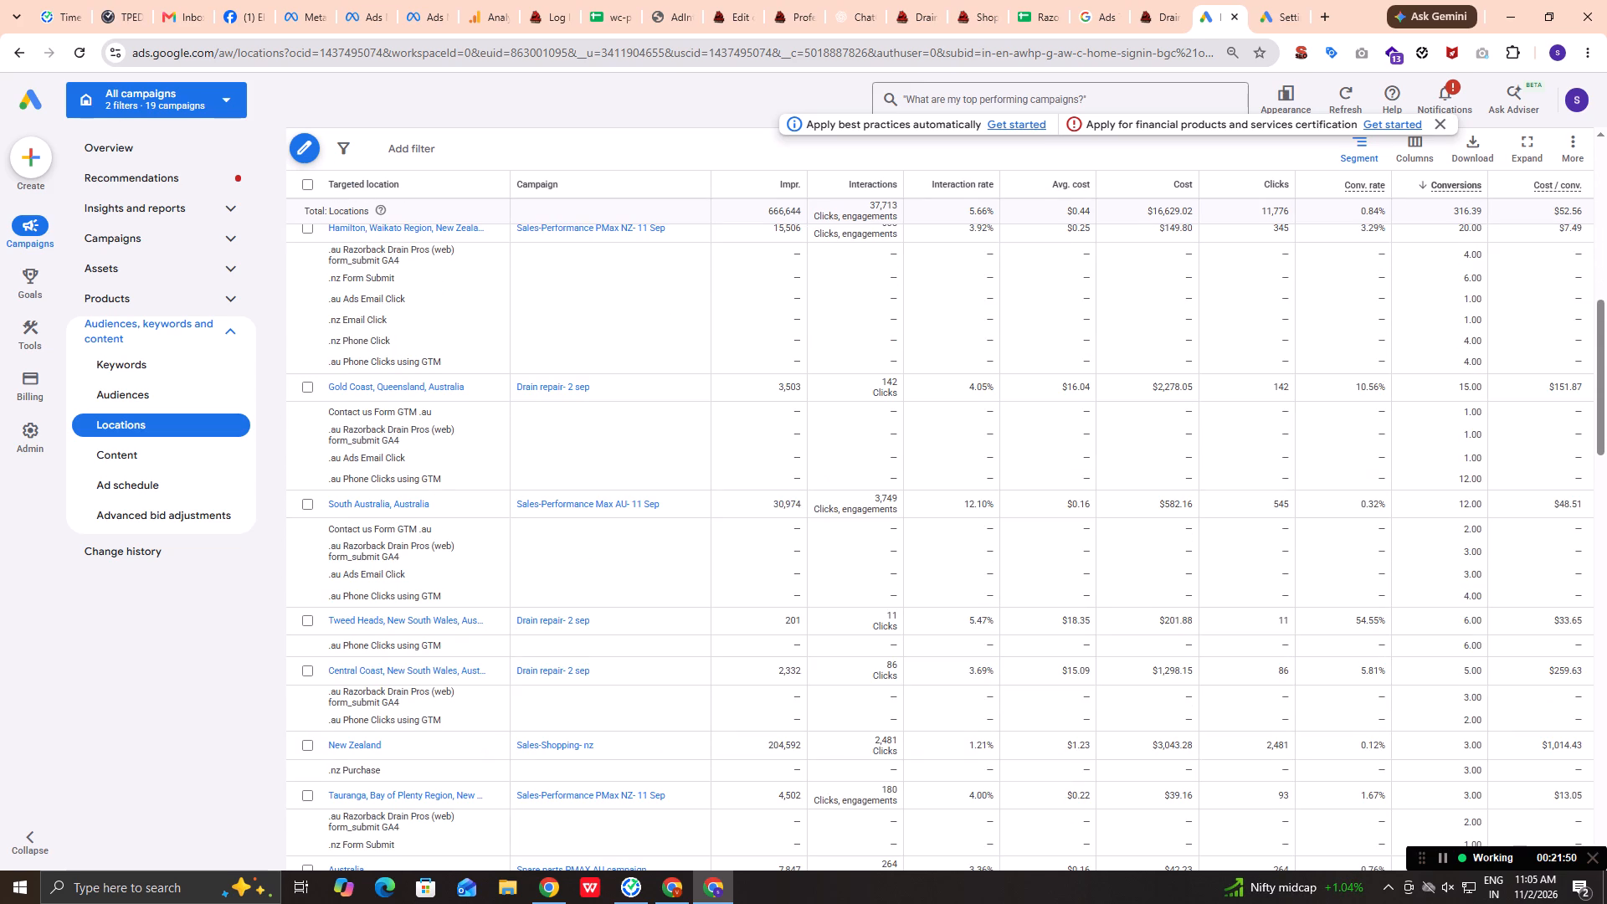
{"action": "scroll", "coordinate": [1472, 361], "scroll_direction": "down", "scroll_amount": 2}
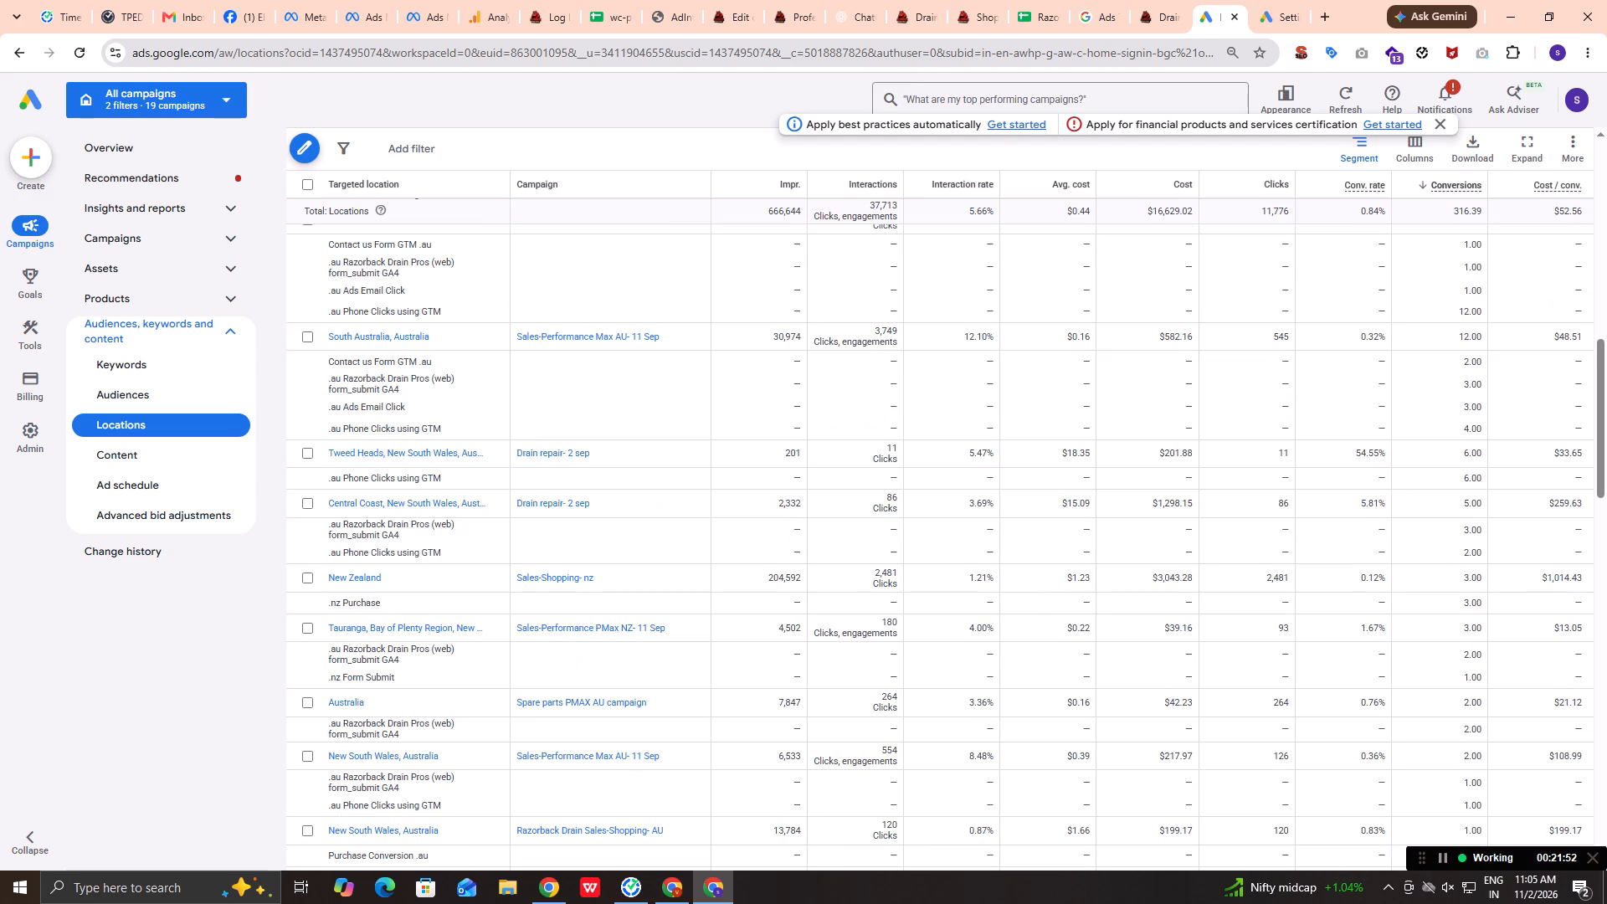
{"action": "scroll", "coordinate": [1472, 361], "scroll_direction": "down", "scroll_amount": 2}
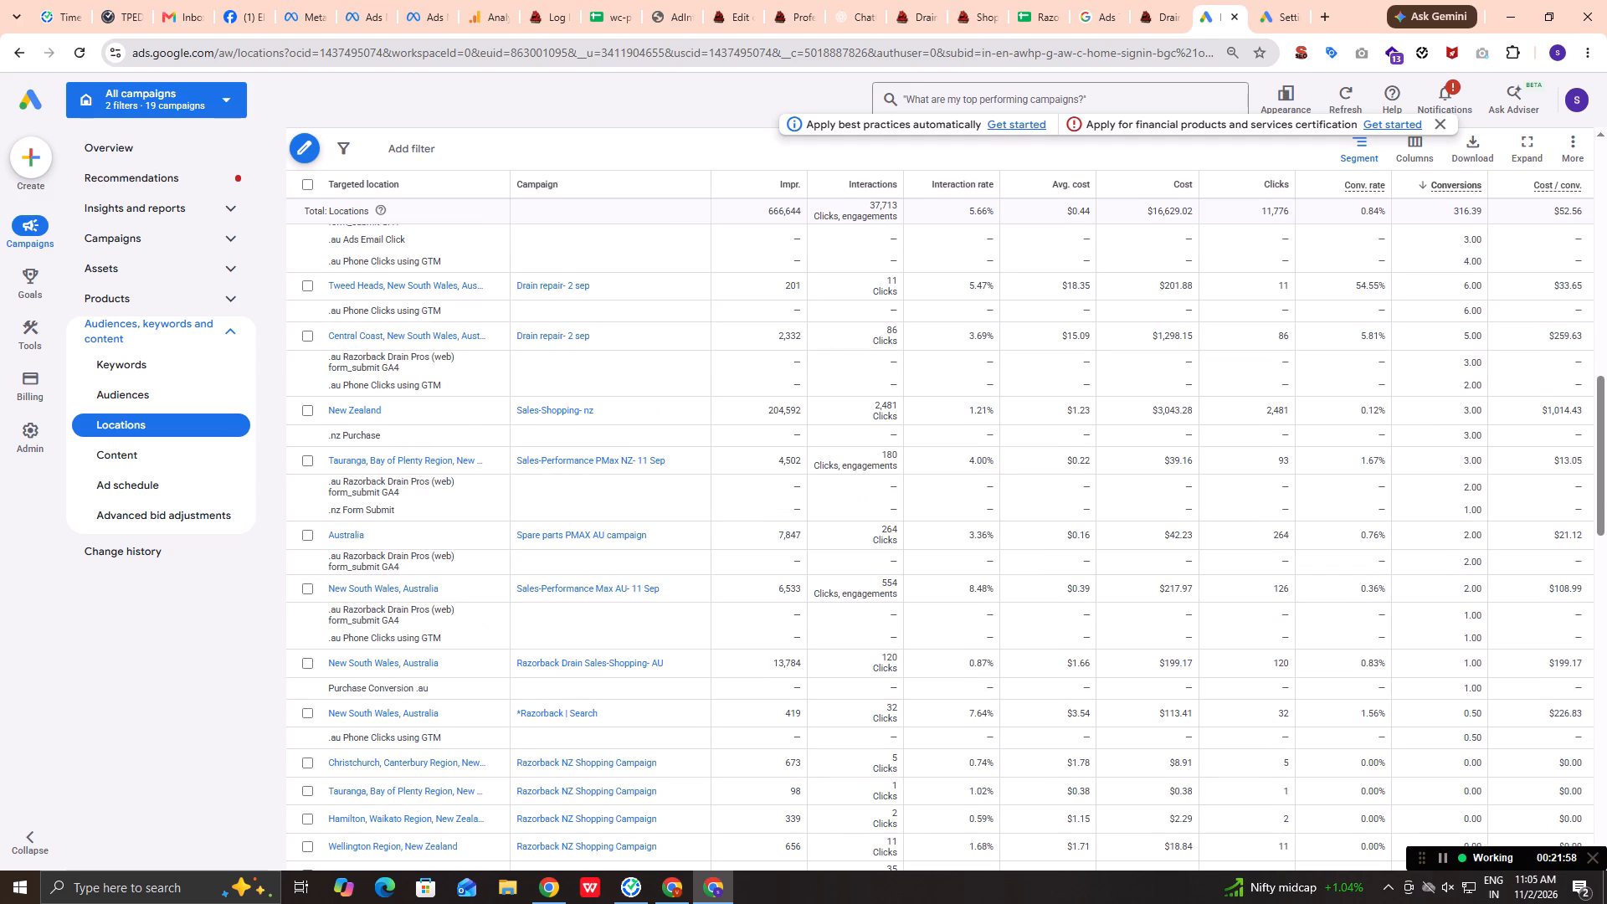
{"action": "scroll", "coordinate": [1472, 361], "scroll_direction": "down", "scroll_amount": 2}
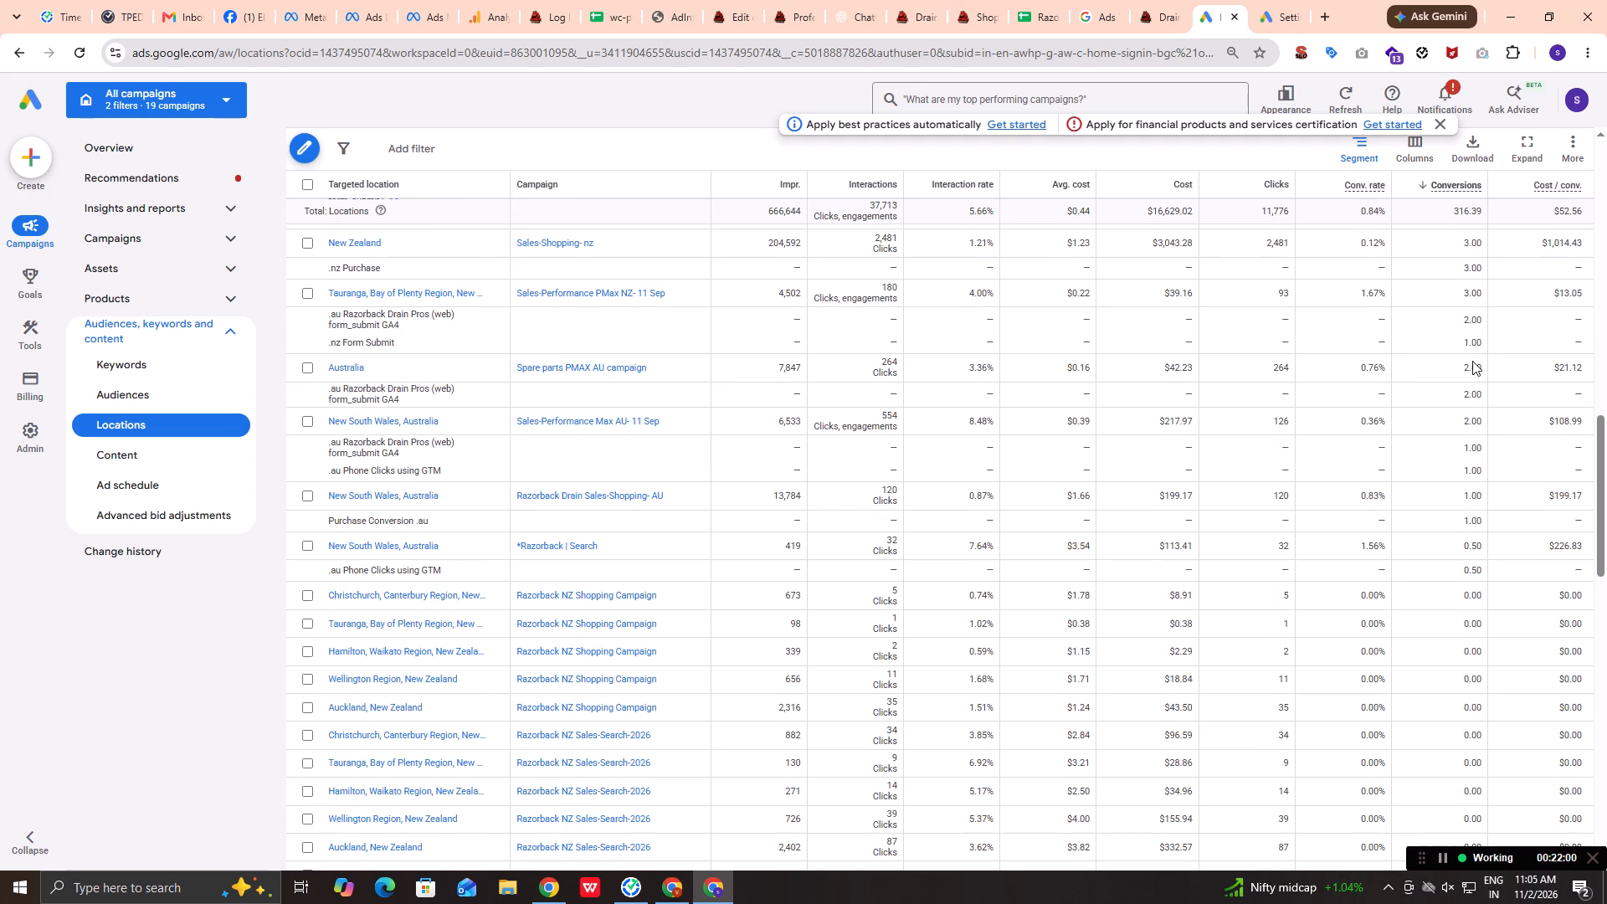
{"action": "scroll", "coordinate": [1472, 361], "scroll_direction": "down", "scroll_amount": 9}
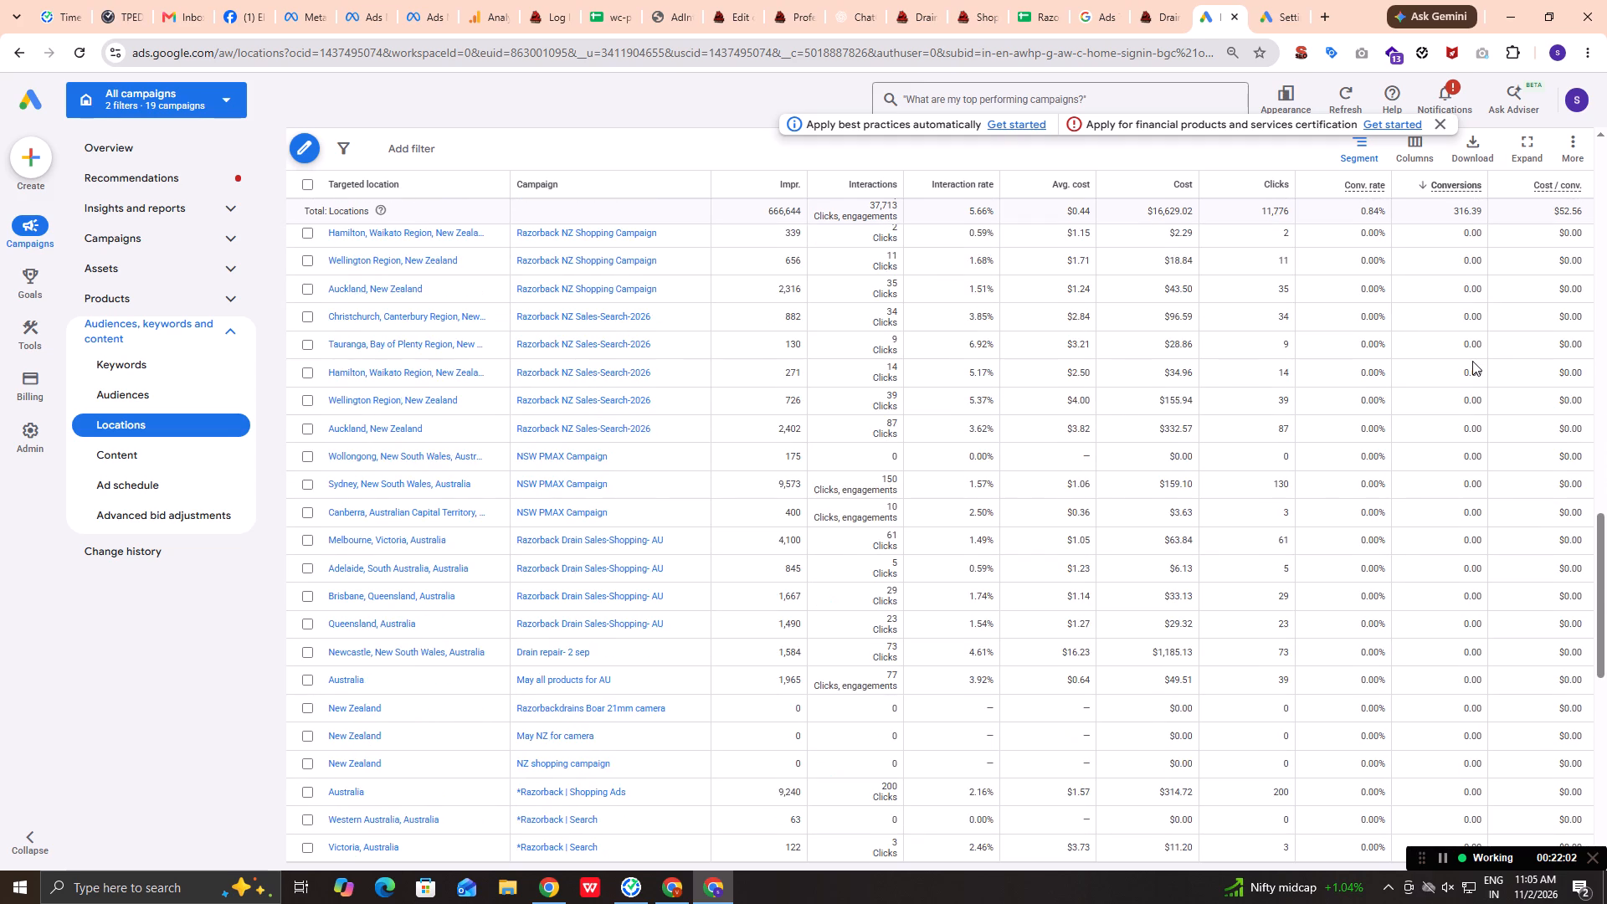
{"action": "scroll", "coordinate": [1472, 361], "scroll_direction": "up", "scroll_amount": 8}
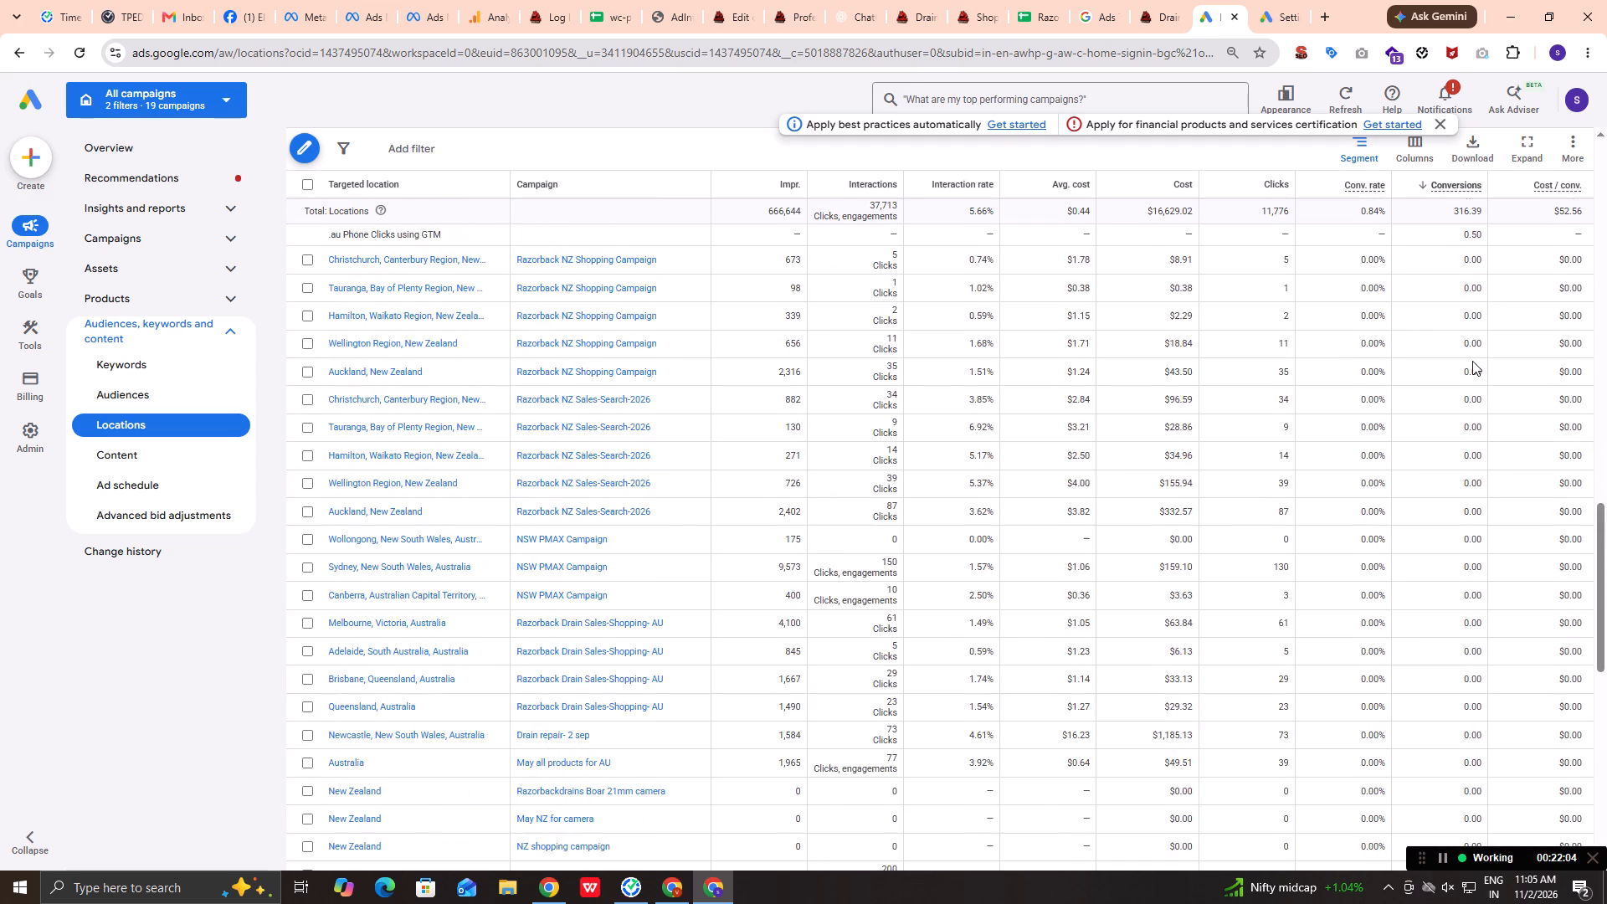
{"action": "scroll", "coordinate": [1472, 361], "scroll_direction": "up", "scroll_amount": 7}
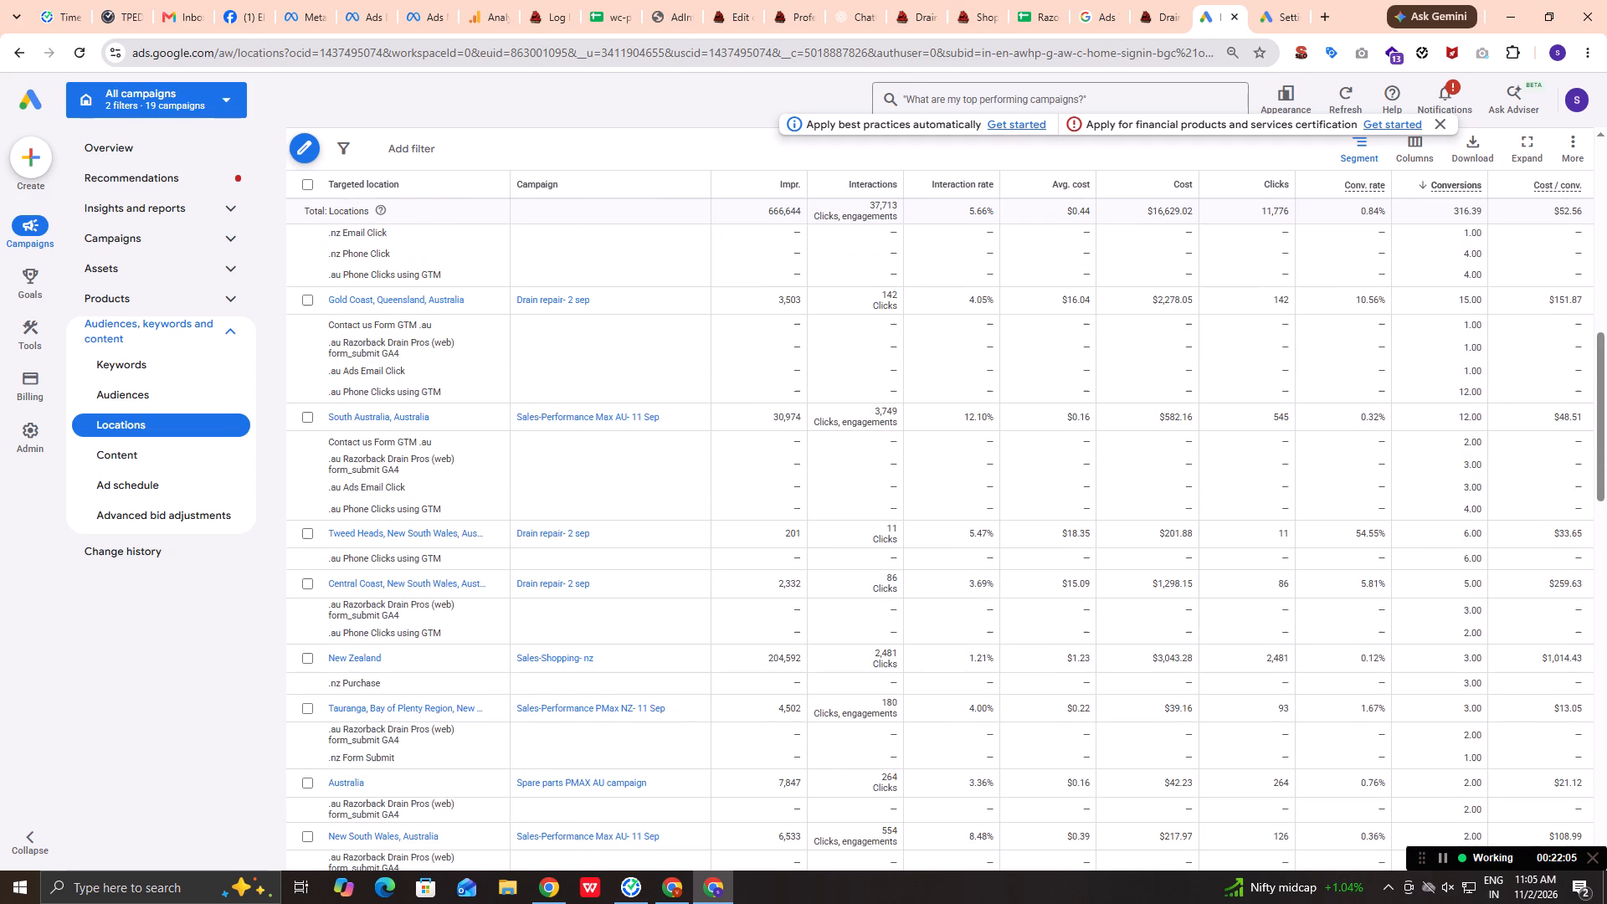